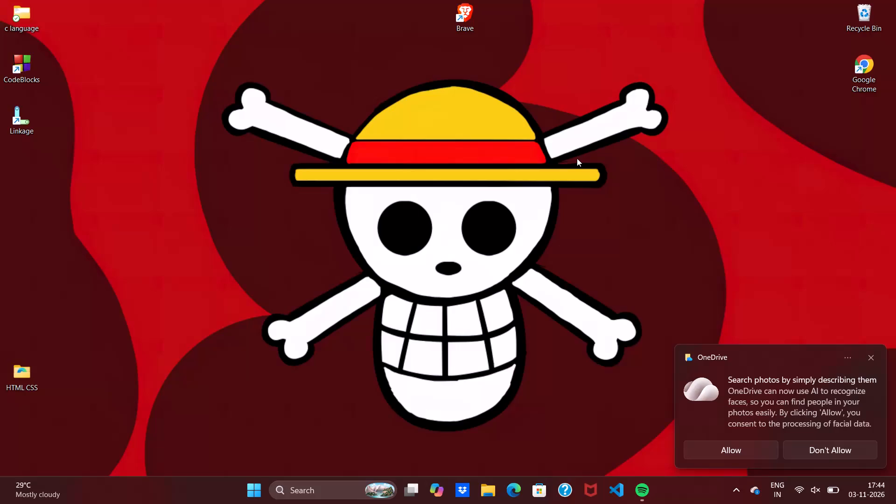
Refresh the Windows desktop.
{"action": "right_click", "coordinate": [740, 211]}
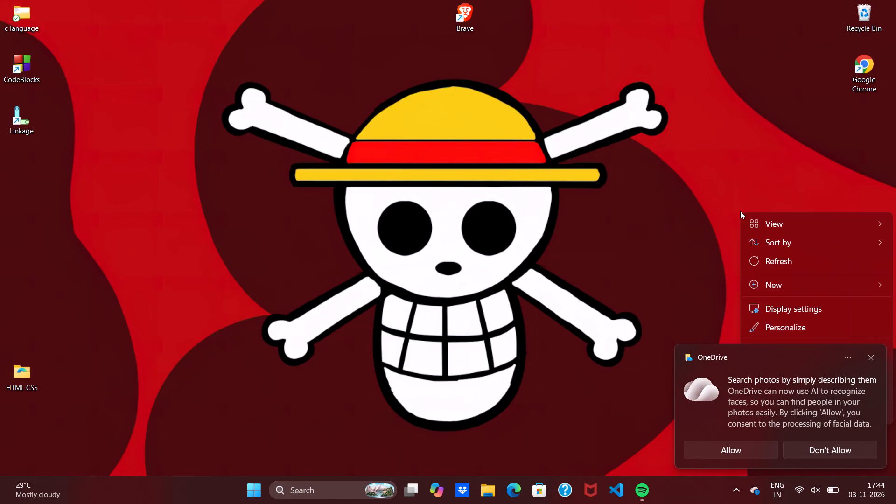
{"action": "left_click", "coordinate": [764, 258]}
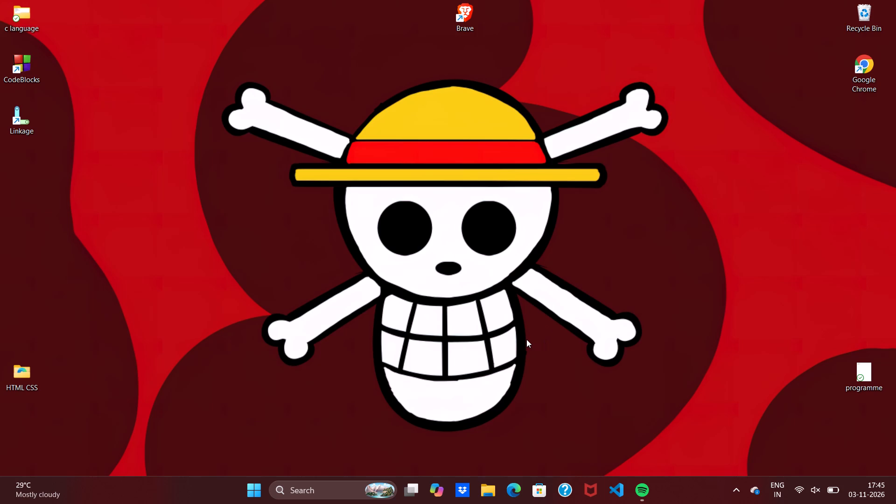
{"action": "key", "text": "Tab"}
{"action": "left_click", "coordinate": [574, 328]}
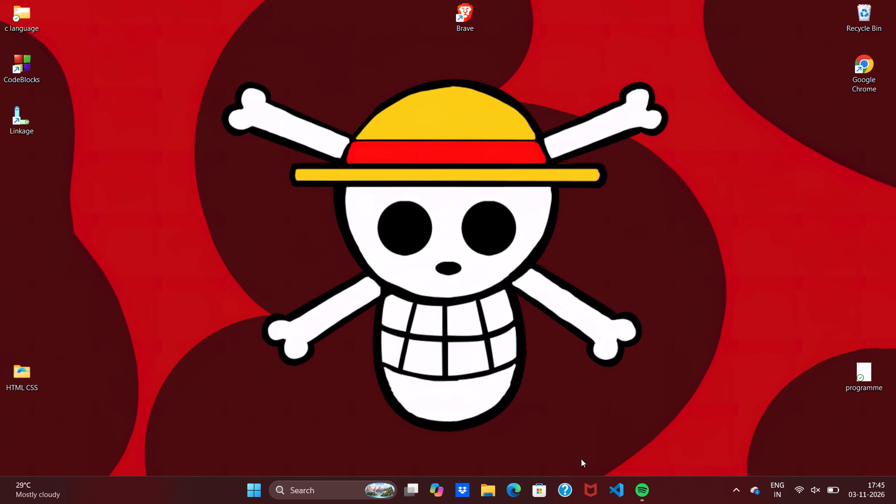
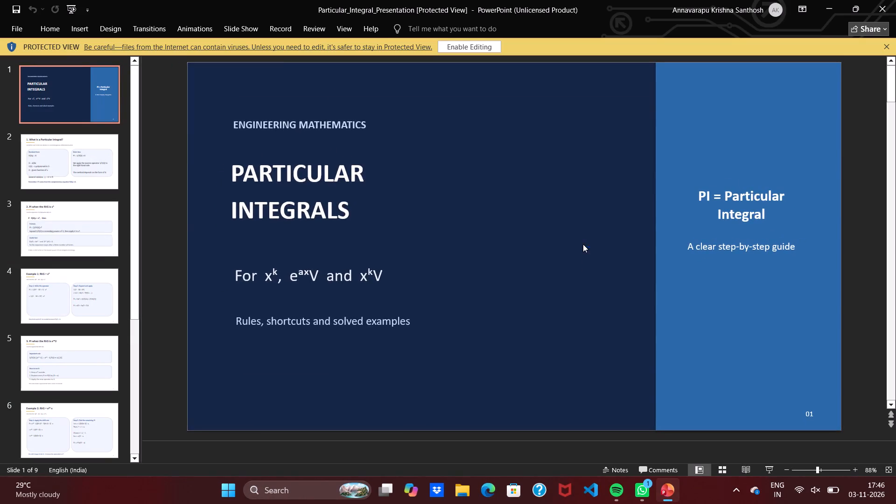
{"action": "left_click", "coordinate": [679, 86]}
Enable editing of the Particular_Integral_Presentation file that is open in Protected View.
{"action": "left_click", "coordinate": [81, 170]}
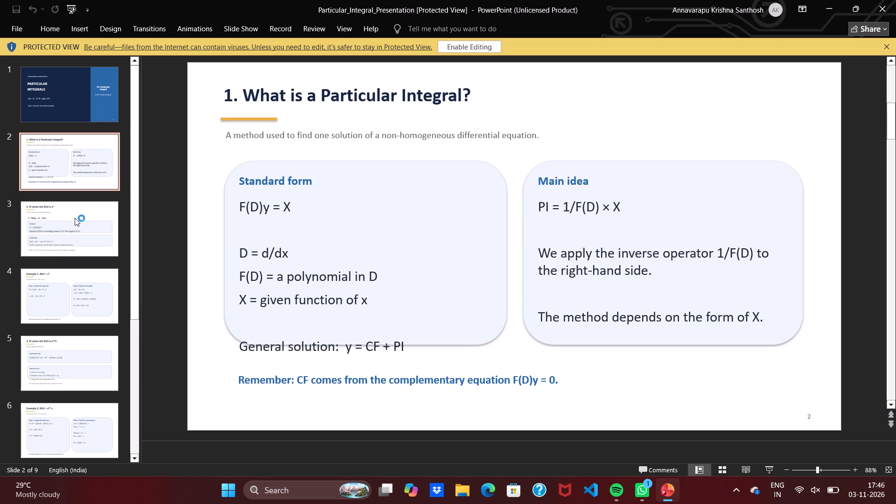
{"action": "left_click", "coordinate": [75, 218]}
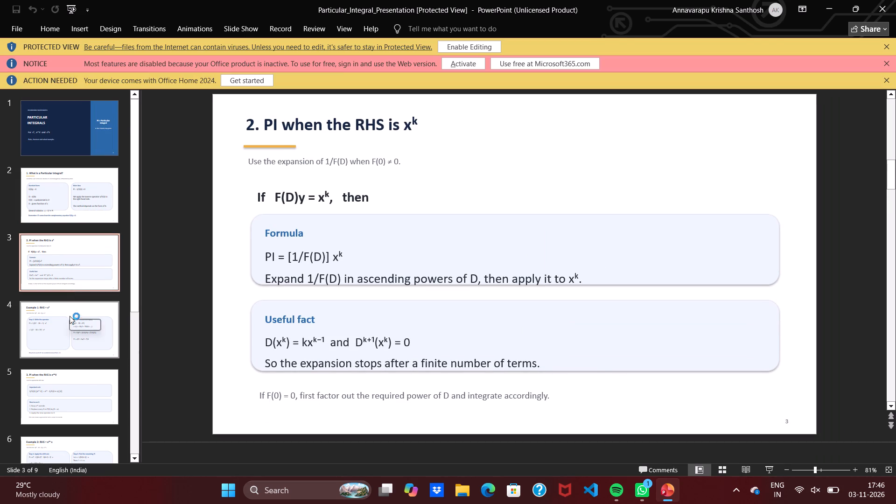
{"action": "left_click", "coordinate": [70, 324]}
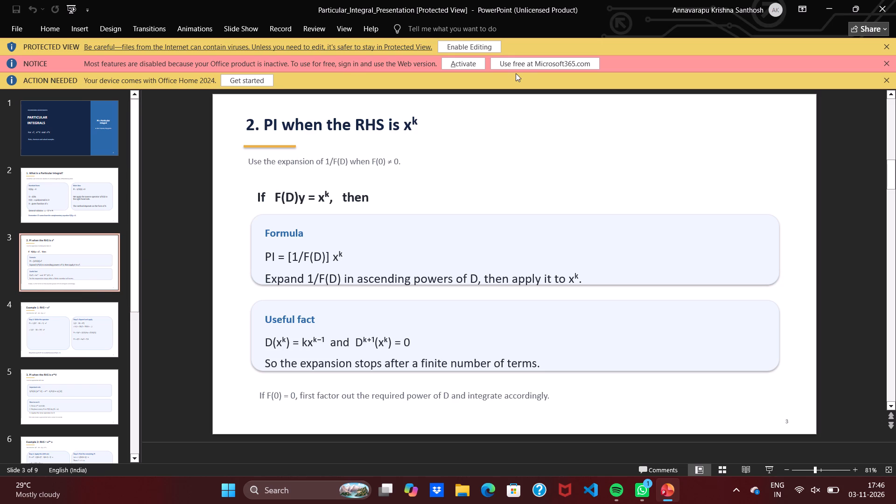
{"action": "left_click", "coordinate": [472, 48]}
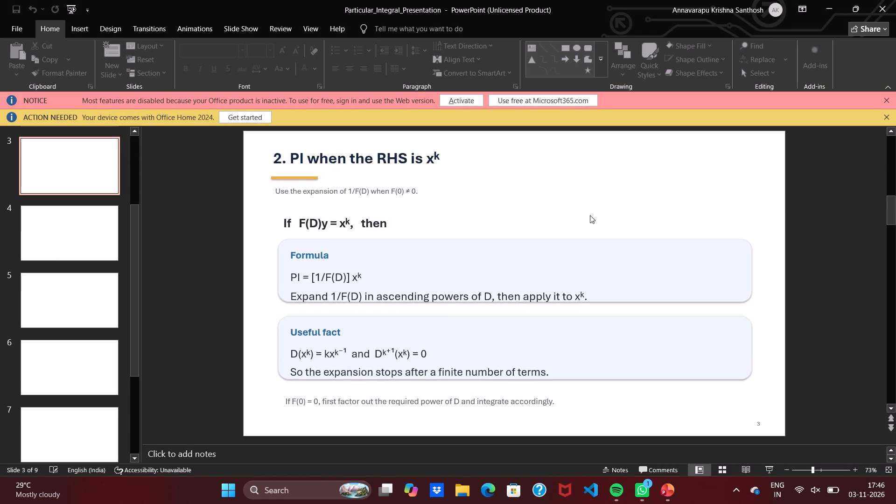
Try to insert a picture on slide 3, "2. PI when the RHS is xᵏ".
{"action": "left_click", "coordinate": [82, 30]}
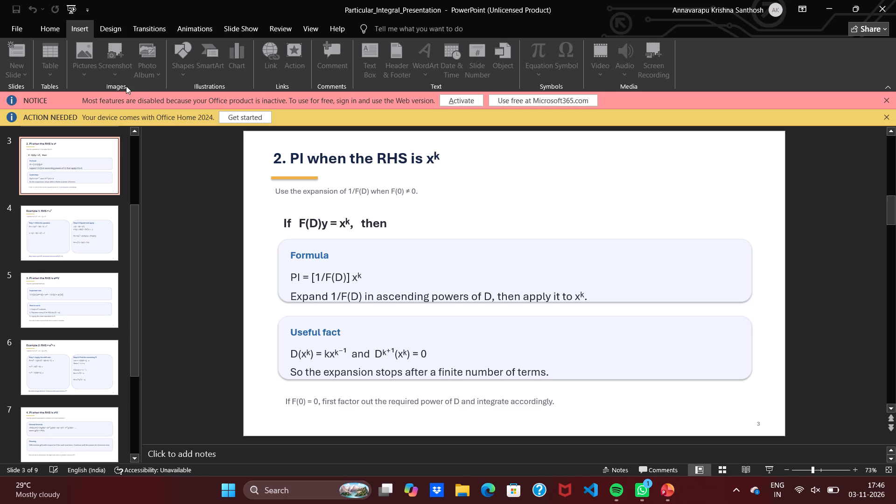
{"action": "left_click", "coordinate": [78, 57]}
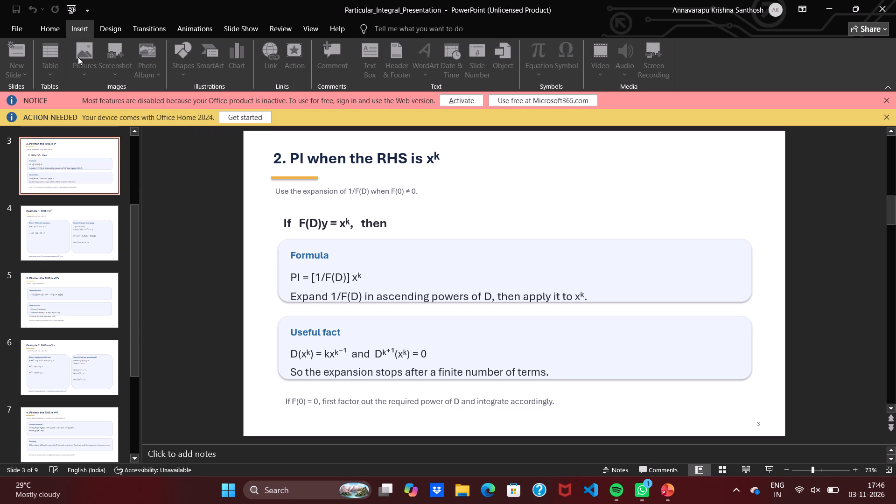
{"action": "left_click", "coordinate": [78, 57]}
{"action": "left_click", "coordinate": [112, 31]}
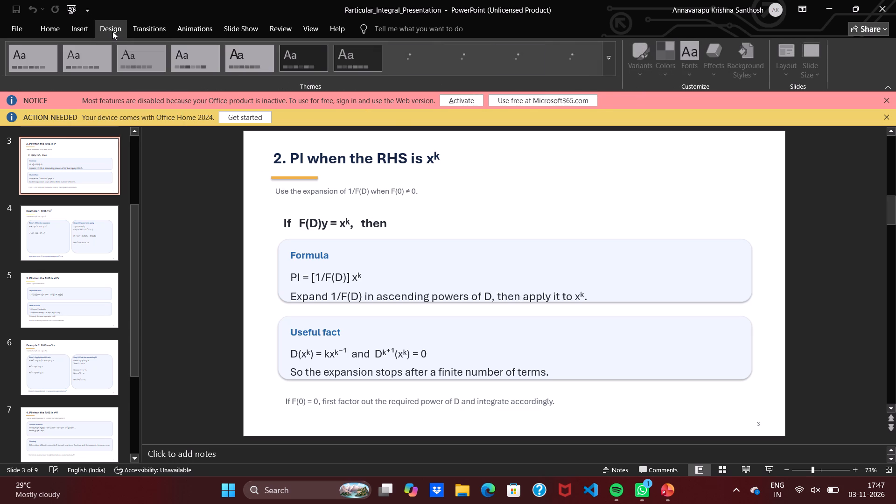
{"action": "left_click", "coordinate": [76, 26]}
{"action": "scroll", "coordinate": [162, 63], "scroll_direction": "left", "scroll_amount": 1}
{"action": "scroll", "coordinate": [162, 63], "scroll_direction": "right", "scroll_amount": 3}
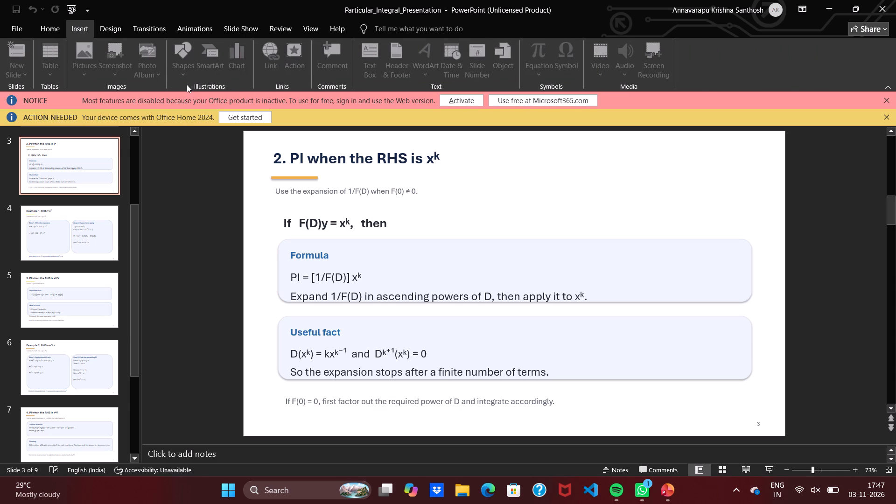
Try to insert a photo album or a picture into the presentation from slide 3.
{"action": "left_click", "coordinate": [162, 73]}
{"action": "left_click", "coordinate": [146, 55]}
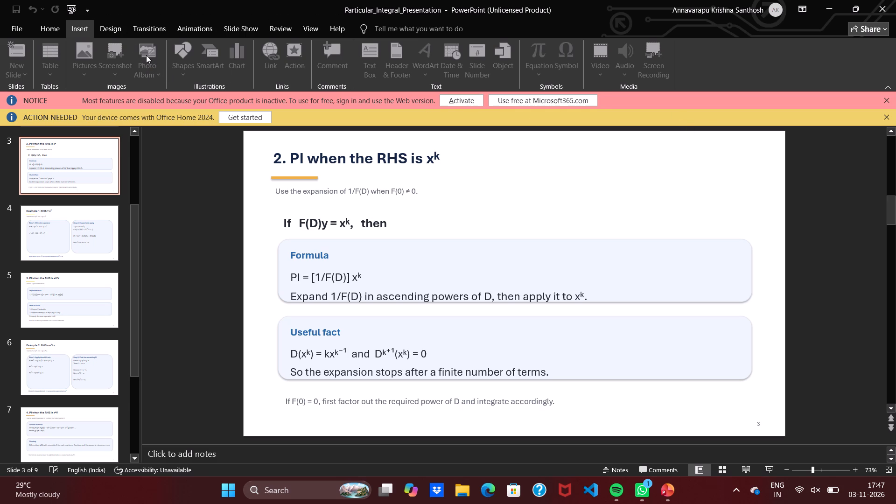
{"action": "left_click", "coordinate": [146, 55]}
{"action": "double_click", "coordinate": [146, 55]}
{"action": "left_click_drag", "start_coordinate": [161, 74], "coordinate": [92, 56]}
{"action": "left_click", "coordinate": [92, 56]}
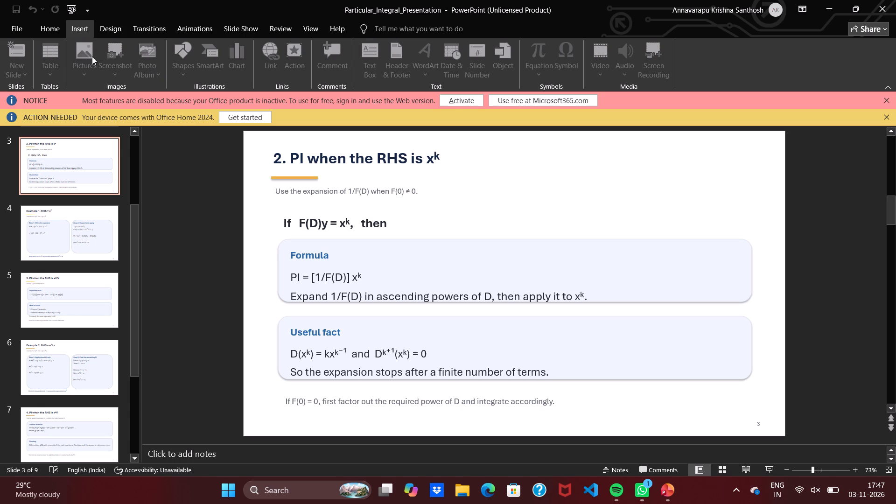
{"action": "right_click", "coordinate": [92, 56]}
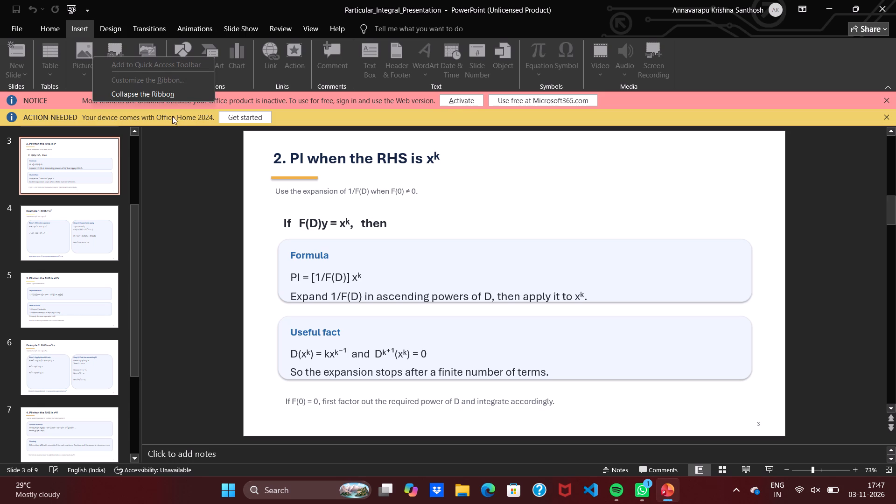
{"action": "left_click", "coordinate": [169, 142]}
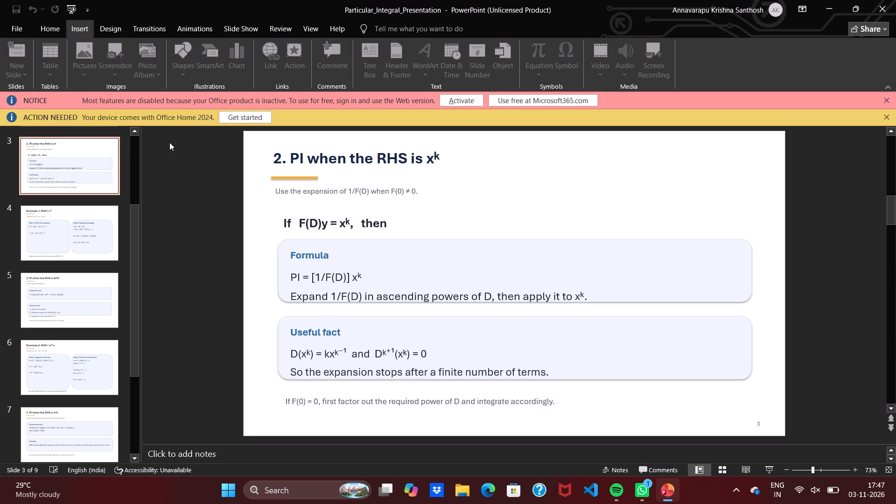
Activate the included Office Home 2024 licence with the signed-in Microsoft account and finish the setup.
{"action": "left_click", "coordinate": [470, 102]}
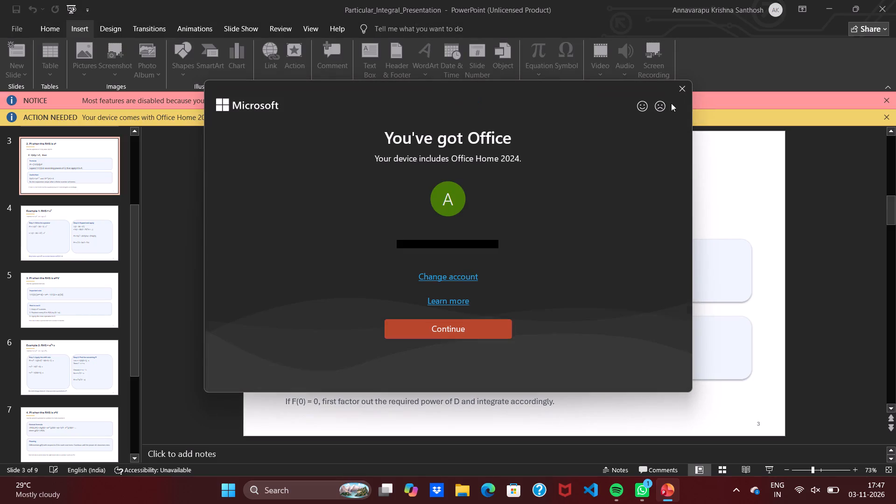
{"action": "left_click", "coordinate": [479, 338]}
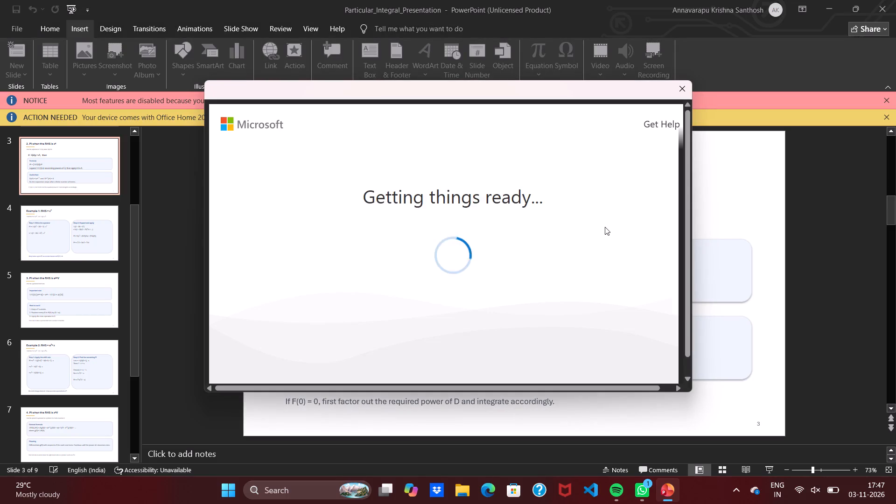
{"action": "left_click", "coordinate": [508, 372]}
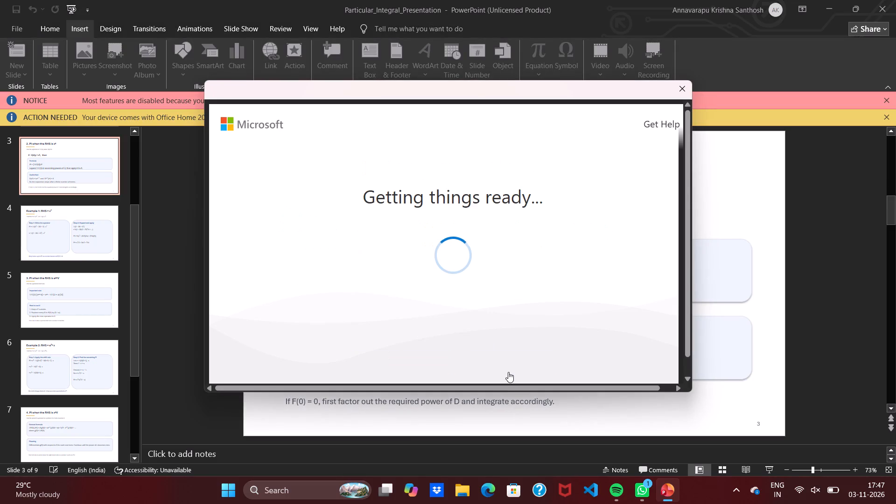
{"action": "left_click", "coordinate": [500, 365]}
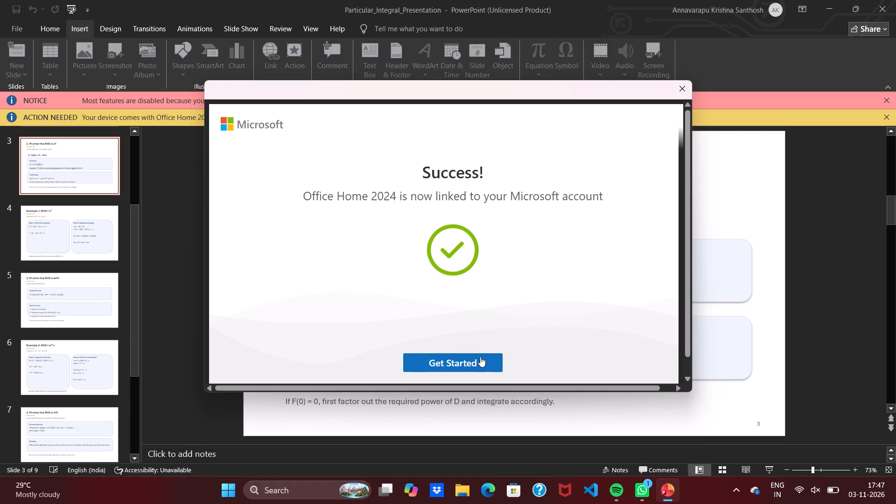
{"action": "left_click", "coordinate": [480, 357]}
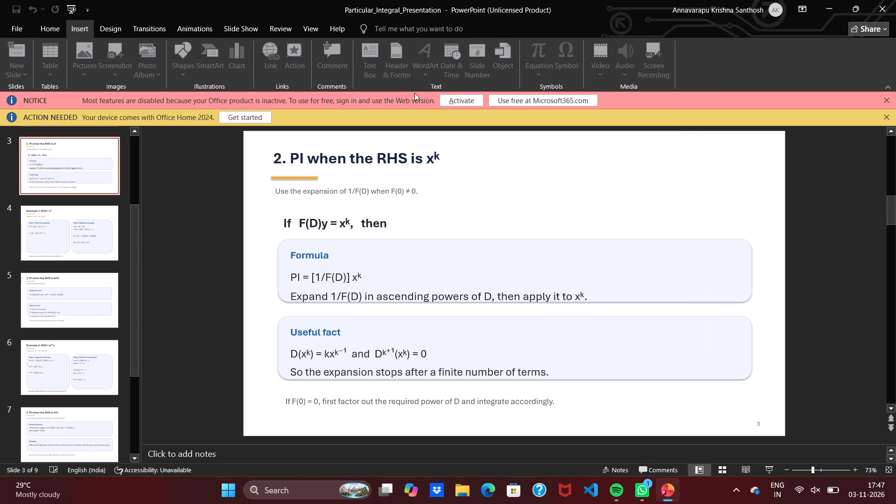
{"action": "left_click", "coordinate": [488, 338]}
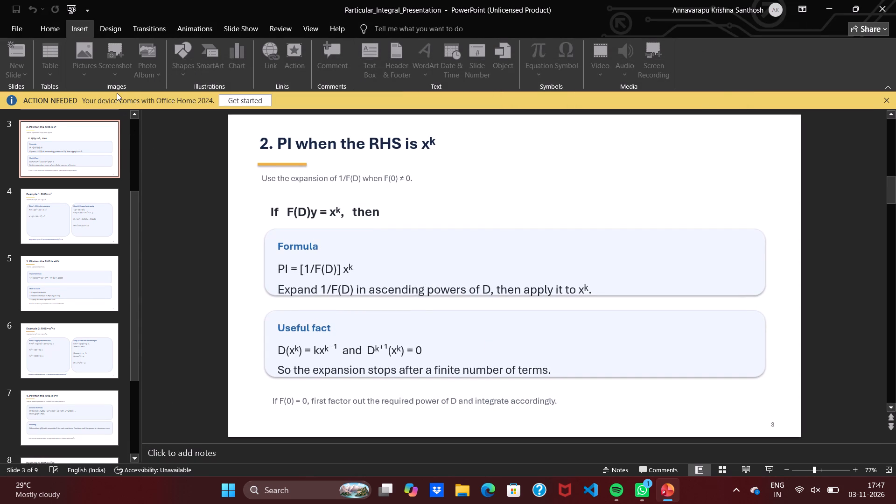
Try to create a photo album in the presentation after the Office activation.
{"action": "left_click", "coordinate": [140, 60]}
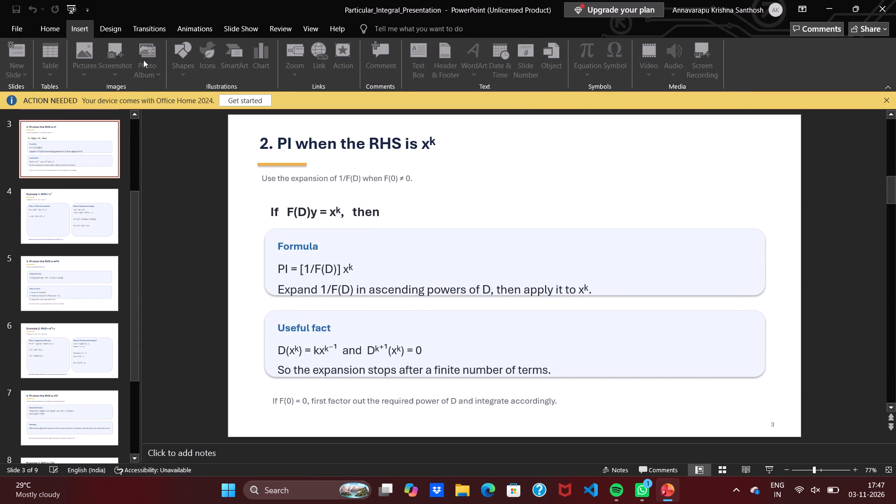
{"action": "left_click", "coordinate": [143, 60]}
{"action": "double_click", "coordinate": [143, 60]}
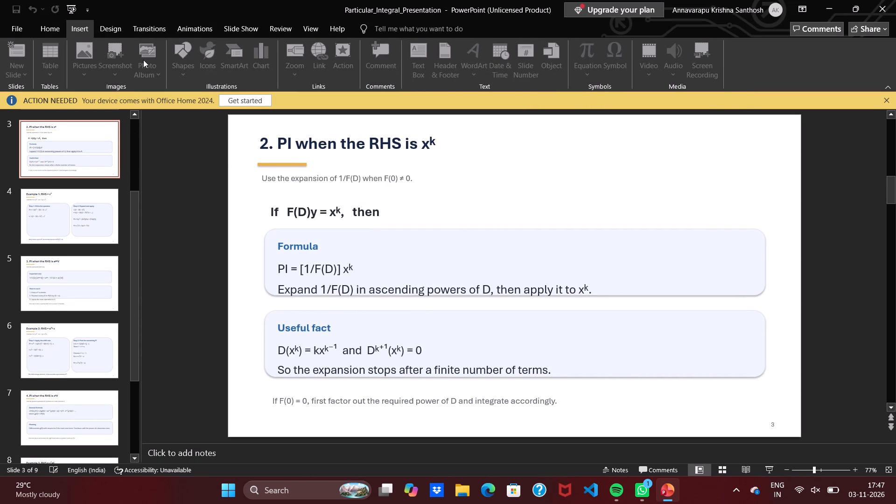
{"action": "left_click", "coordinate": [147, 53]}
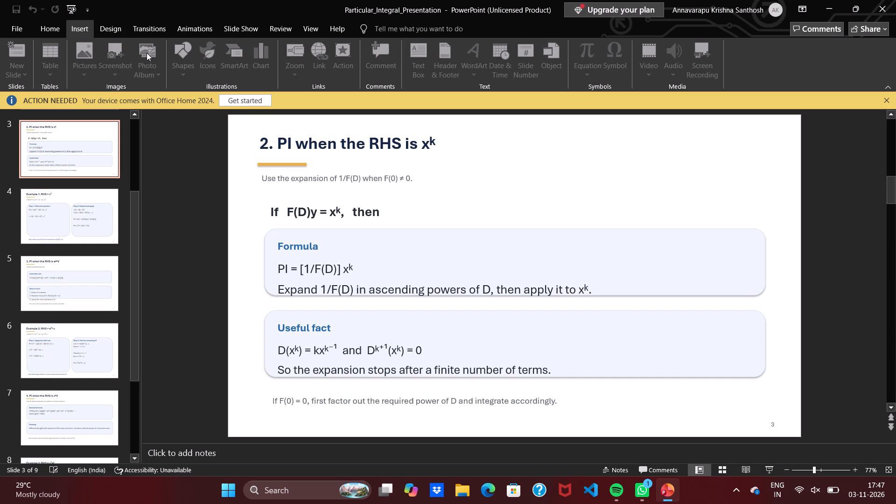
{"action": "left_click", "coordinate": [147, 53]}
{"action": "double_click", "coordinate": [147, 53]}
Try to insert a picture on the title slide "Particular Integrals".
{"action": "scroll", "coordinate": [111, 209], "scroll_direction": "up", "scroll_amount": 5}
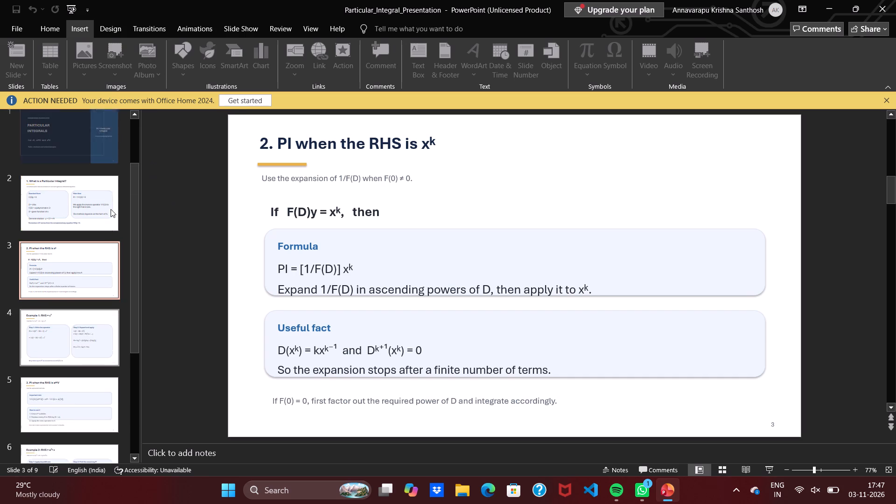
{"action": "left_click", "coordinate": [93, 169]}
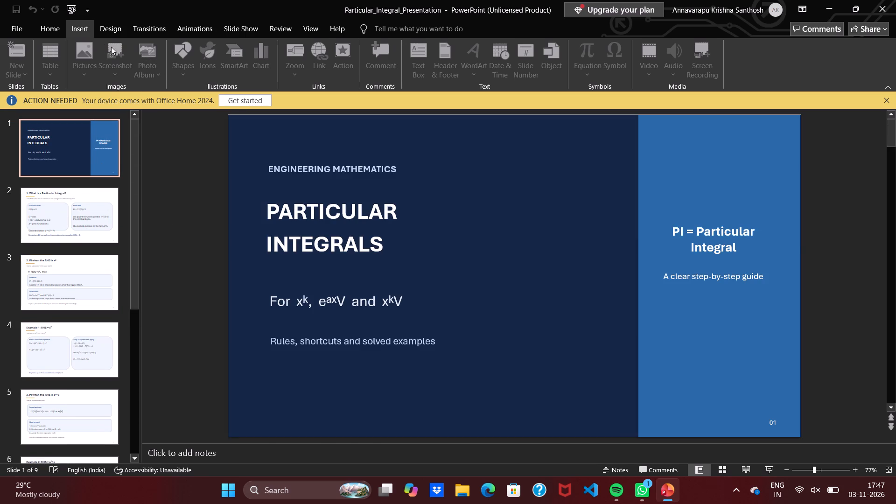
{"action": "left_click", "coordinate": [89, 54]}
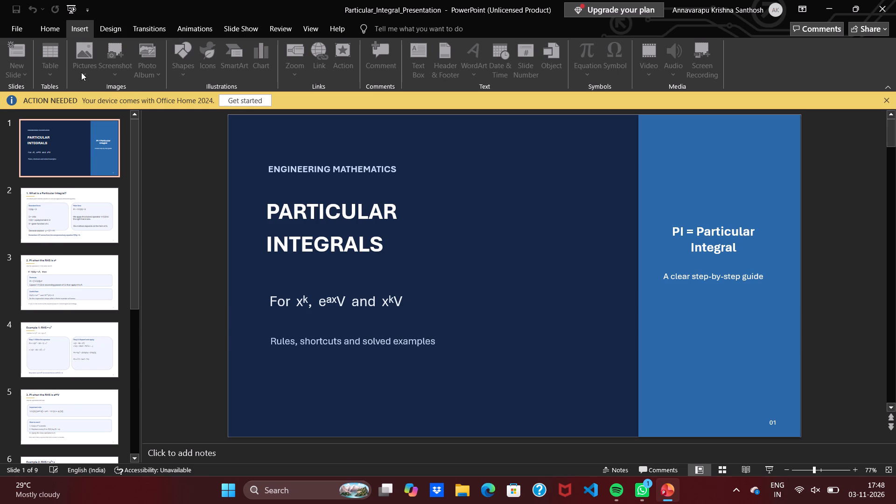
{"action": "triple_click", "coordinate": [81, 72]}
Open Particular_Integral_Presentation from the Desktop folder of the personal OneDrive.
{"action": "left_click", "coordinate": [32, 28]}
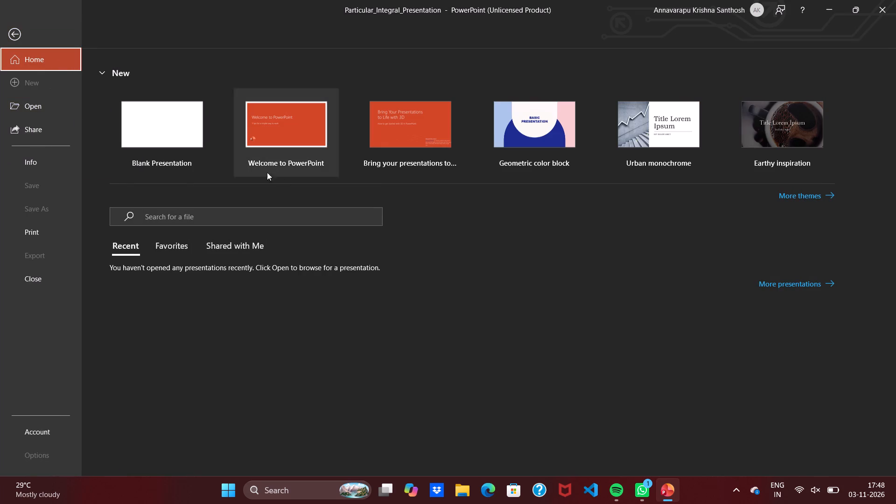
{"action": "left_click", "coordinate": [42, 109]}
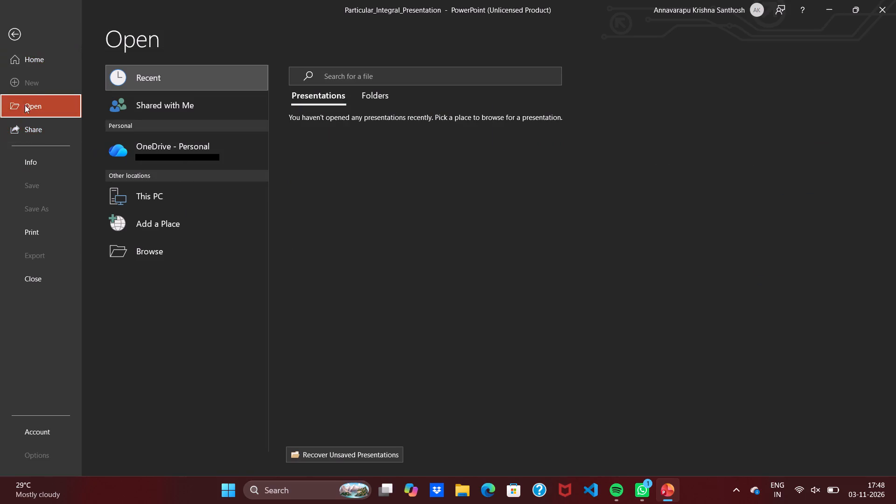
{"action": "left_click", "coordinate": [28, 62]}
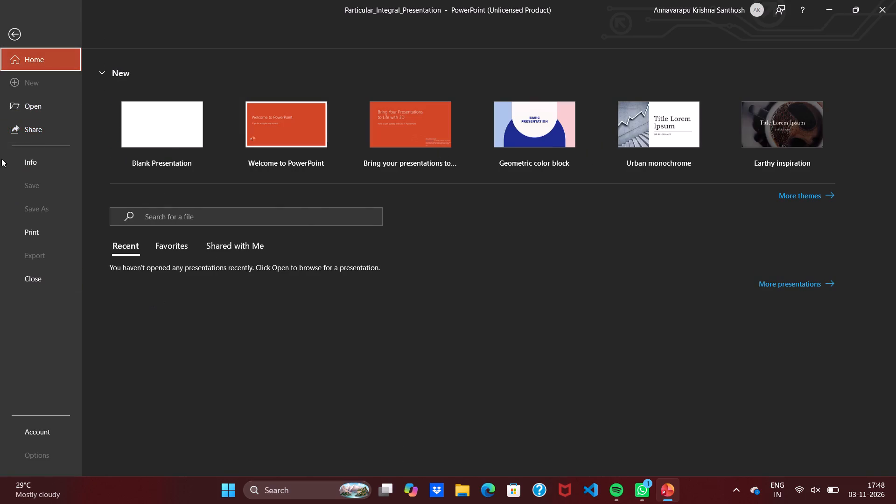
{"action": "left_click", "coordinate": [35, 111]}
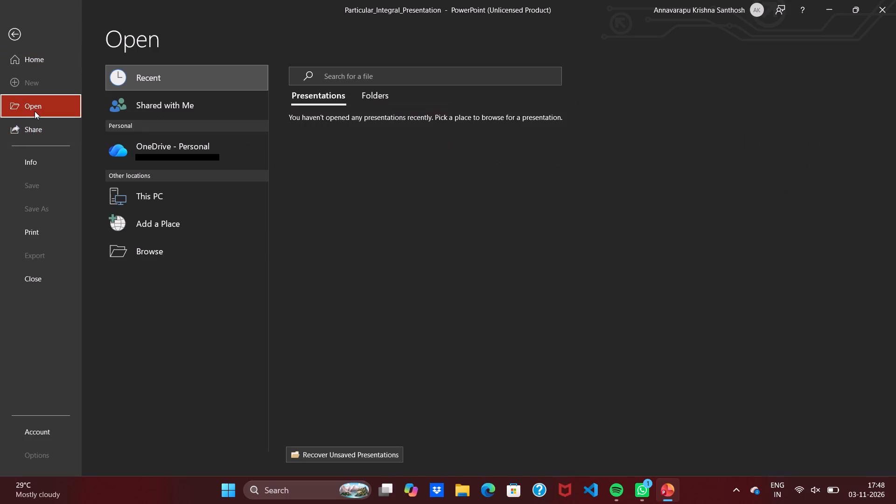
{"action": "double_click", "coordinate": [35, 111]}
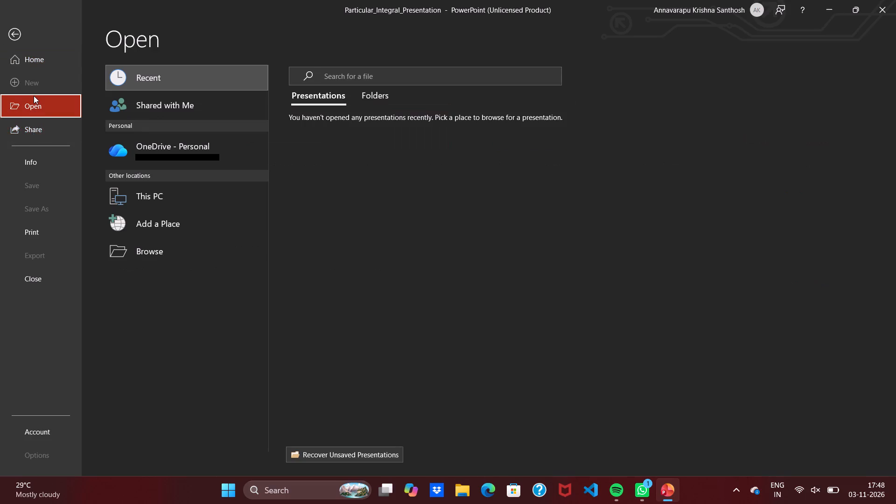
{"action": "double_click", "coordinate": [34, 96]}
{"action": "double_click", "coordinate": [149, 77]}
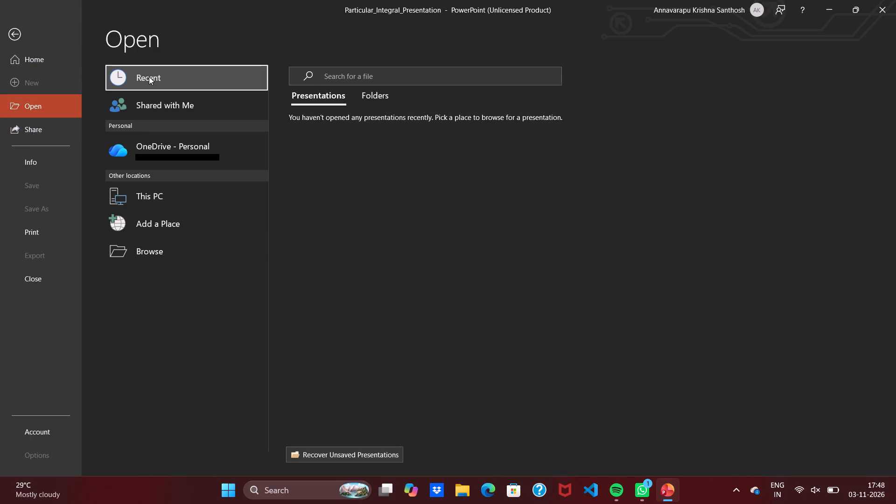
{"action": "double_click", "coordinate": [149, 77]}
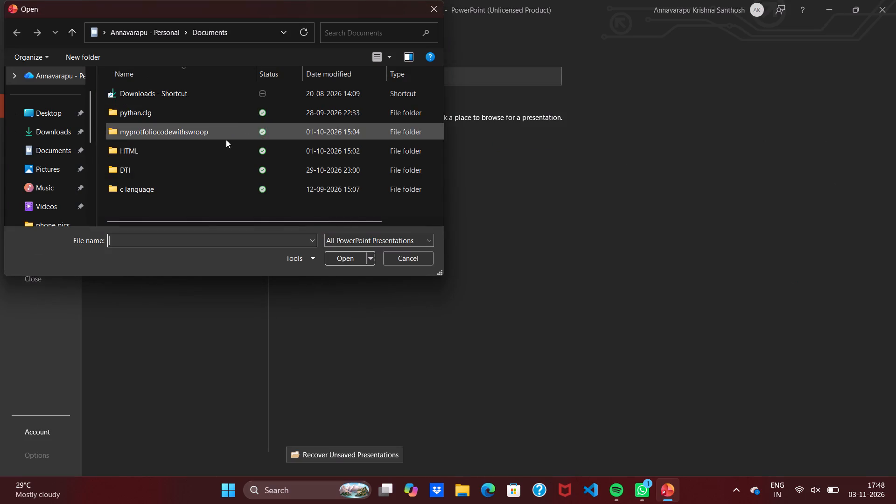
{"action": "left_click", "coordinate": [58, 133]}
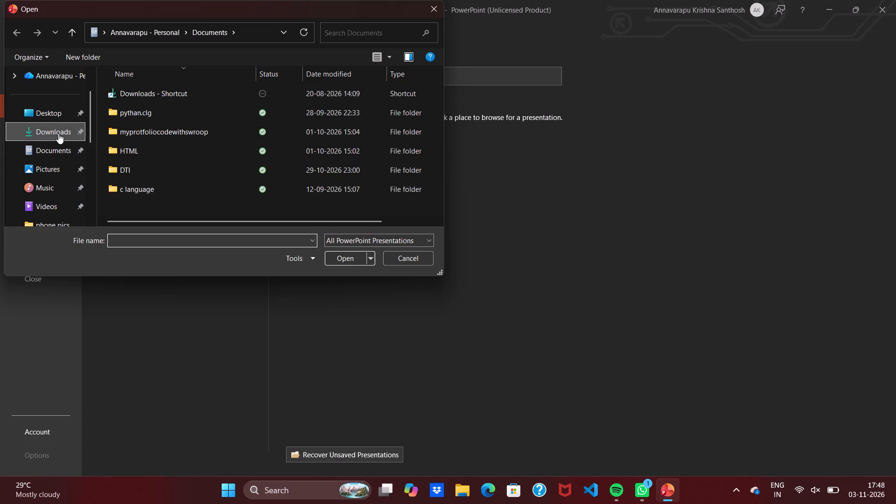
{"action": "left_click", "coordinate": [53, 116]}
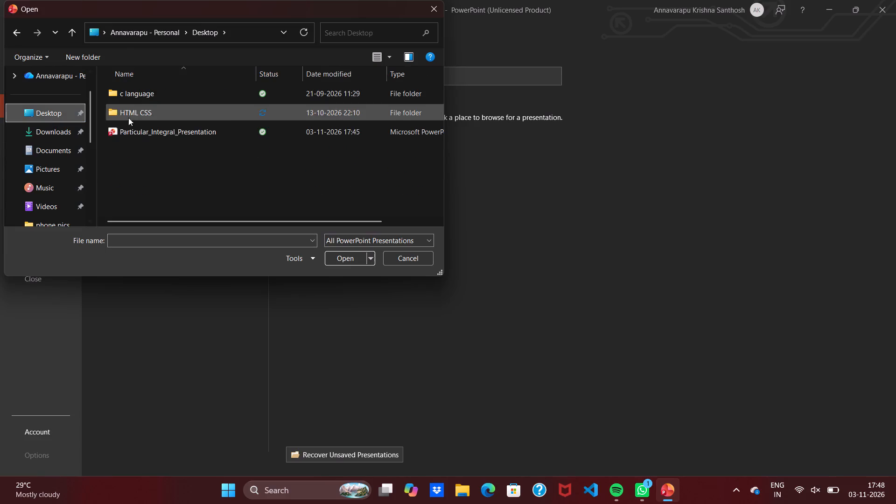
{"action": "left_click", "coordinate": [150, 132]}
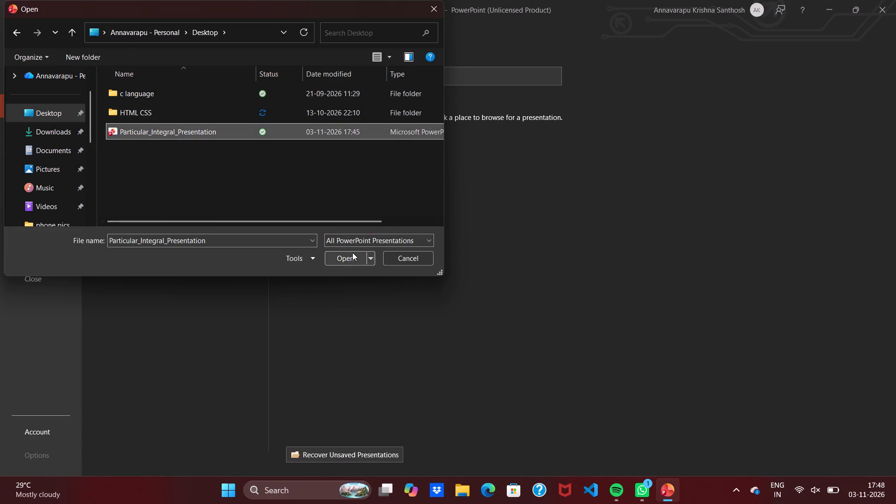
{"action": "left_click", "coordinate": [352, 252]}
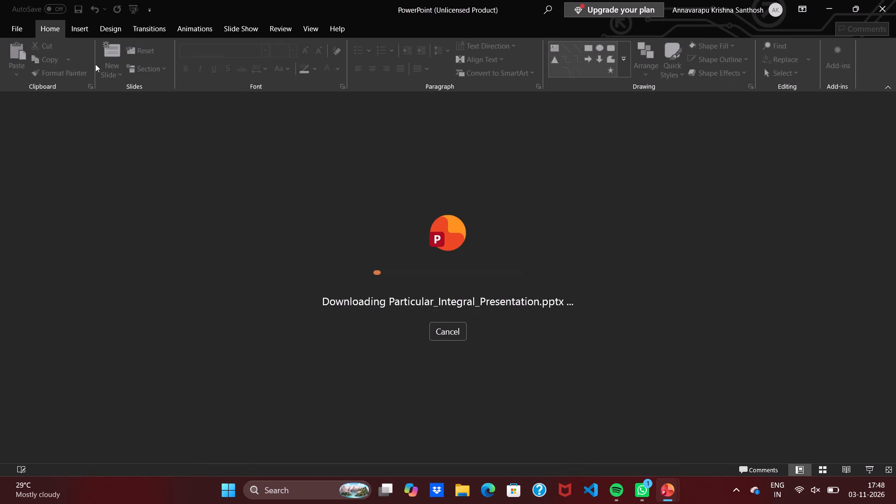
{"action": "left_click", "coordinate": [144, 88]}
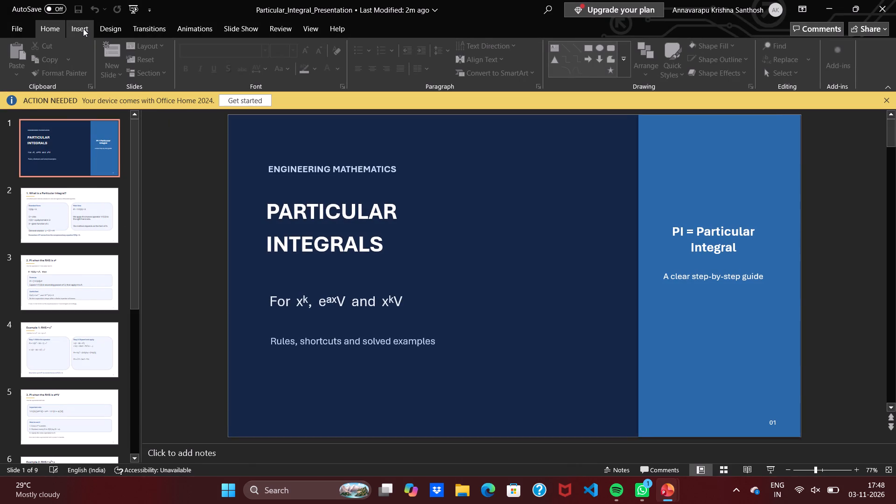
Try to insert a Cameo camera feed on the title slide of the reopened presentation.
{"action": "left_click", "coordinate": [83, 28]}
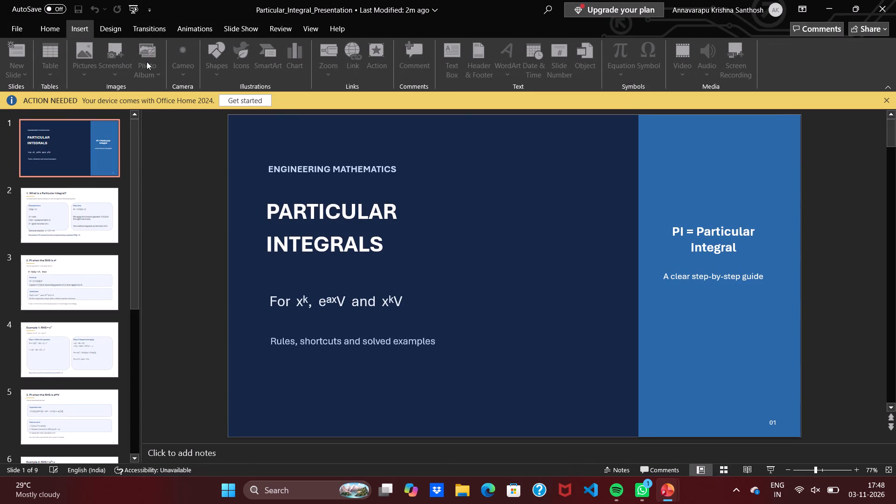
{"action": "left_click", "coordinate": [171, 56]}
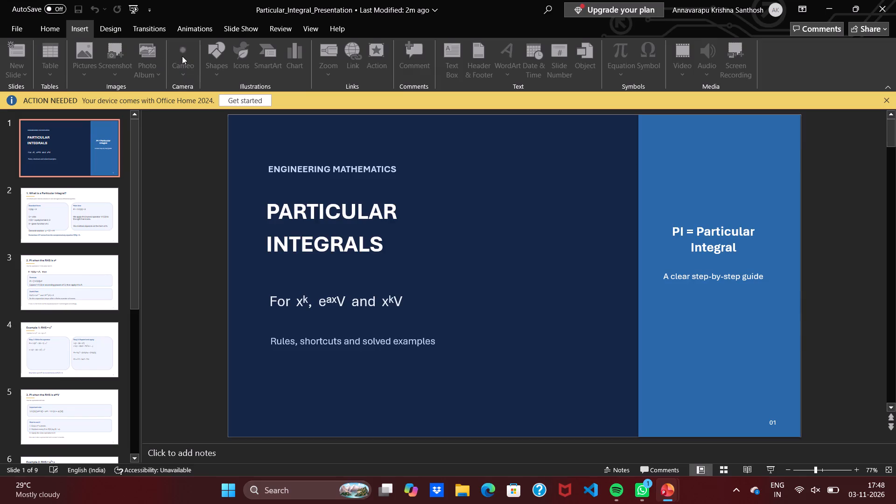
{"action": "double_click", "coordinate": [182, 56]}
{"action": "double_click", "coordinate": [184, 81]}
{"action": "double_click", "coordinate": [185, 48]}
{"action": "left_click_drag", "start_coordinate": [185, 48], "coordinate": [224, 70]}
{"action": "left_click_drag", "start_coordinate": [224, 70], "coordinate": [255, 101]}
Start the Office Home 2024 setup from the activation notice and complete its prompt.
{"action": "left_click", "coordinate": [255, 101]}
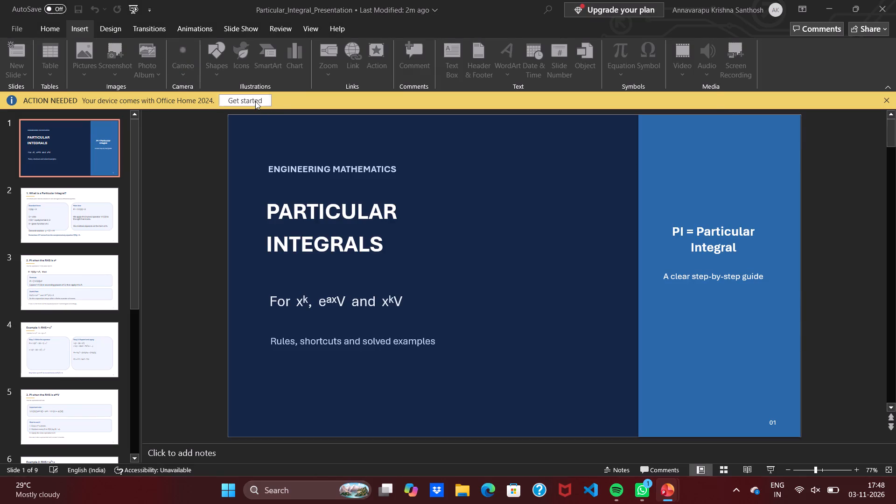
{"action": "left_click", "coordinate": [483, 340]}
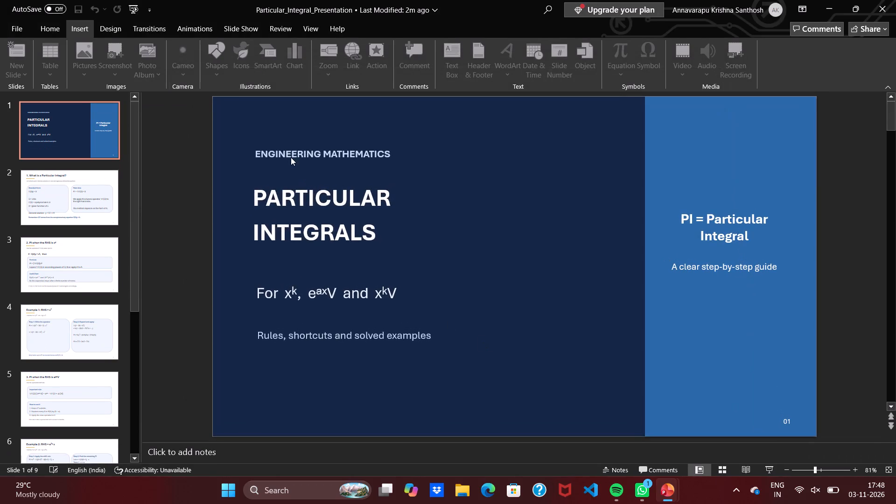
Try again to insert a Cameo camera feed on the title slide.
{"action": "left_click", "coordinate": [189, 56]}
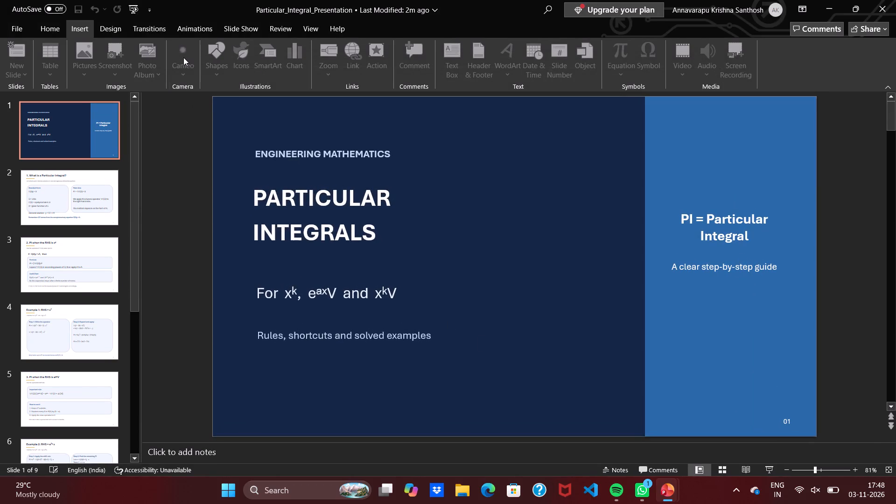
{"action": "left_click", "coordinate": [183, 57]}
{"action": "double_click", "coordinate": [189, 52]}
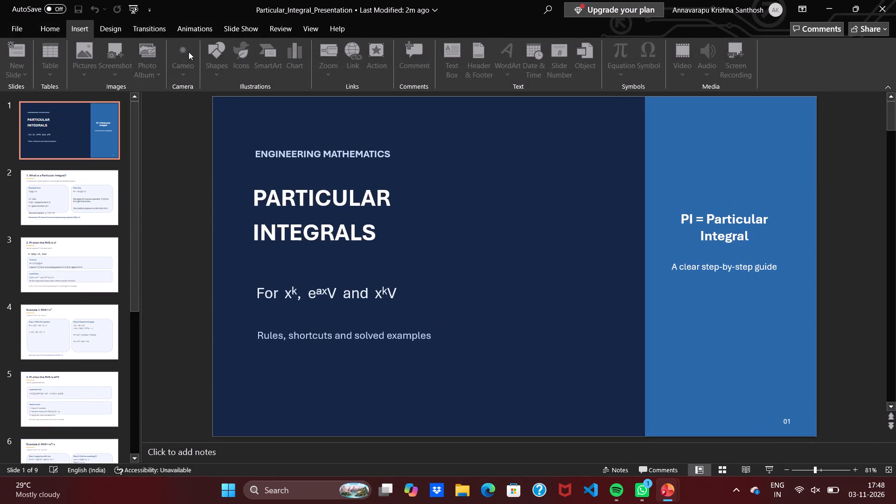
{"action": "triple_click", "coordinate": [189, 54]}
Try to turn on AutoSave and open the help on enabling editing for the read-only file.
{"action": "left_click", "coordinate": [49, 12]}
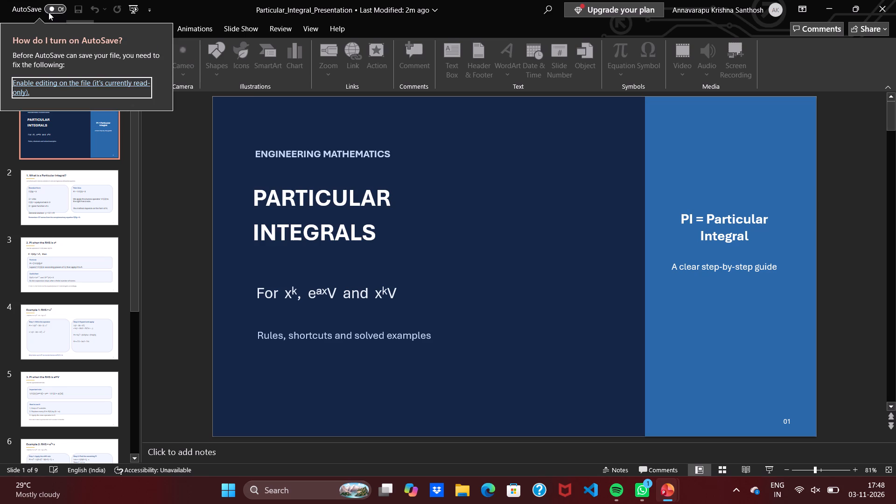
{"action": "left_click", "coordinate": [157, 143]}
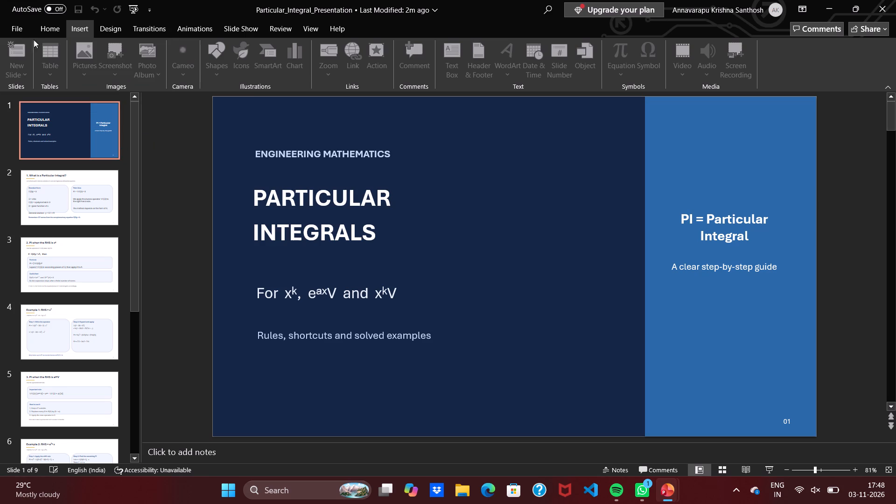
{"action": "left_click", "coordinate": [47, 9]}
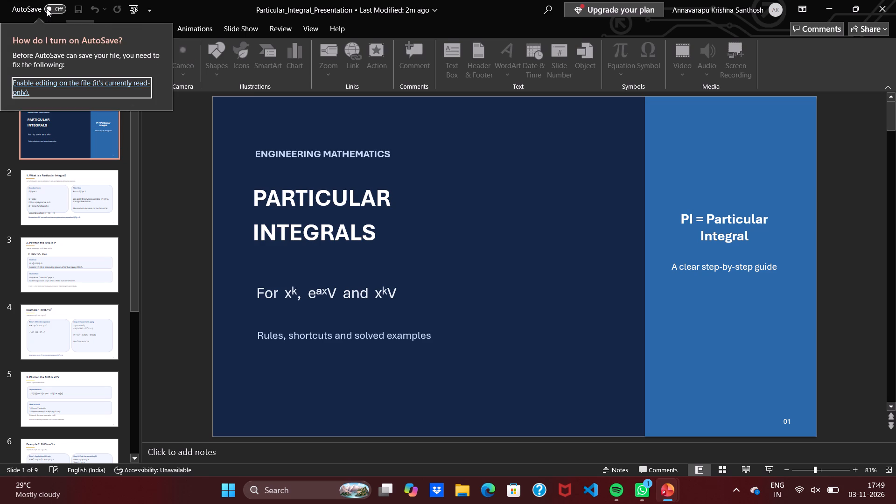
{"action": "left_click", "coordinate": [47, 9]}
{"action": "left_click", "coordinate": [68, 80]}
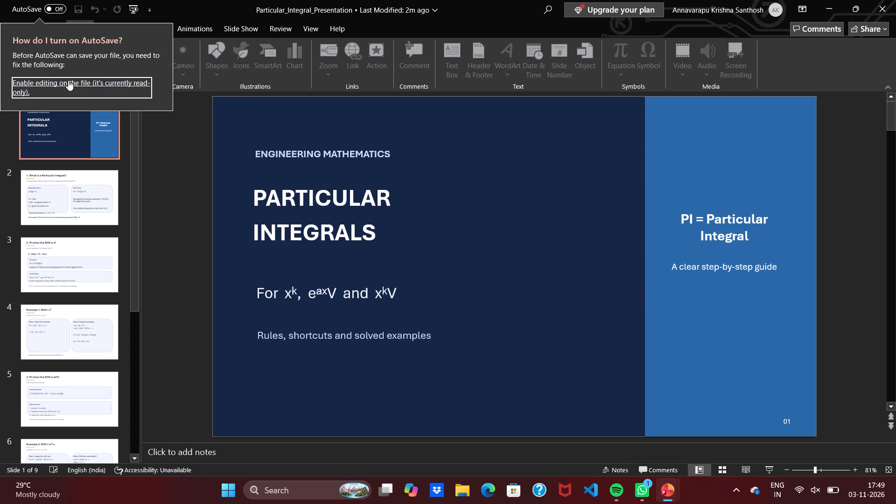
{"action": "left_click", "coordinate": [68, 80]}
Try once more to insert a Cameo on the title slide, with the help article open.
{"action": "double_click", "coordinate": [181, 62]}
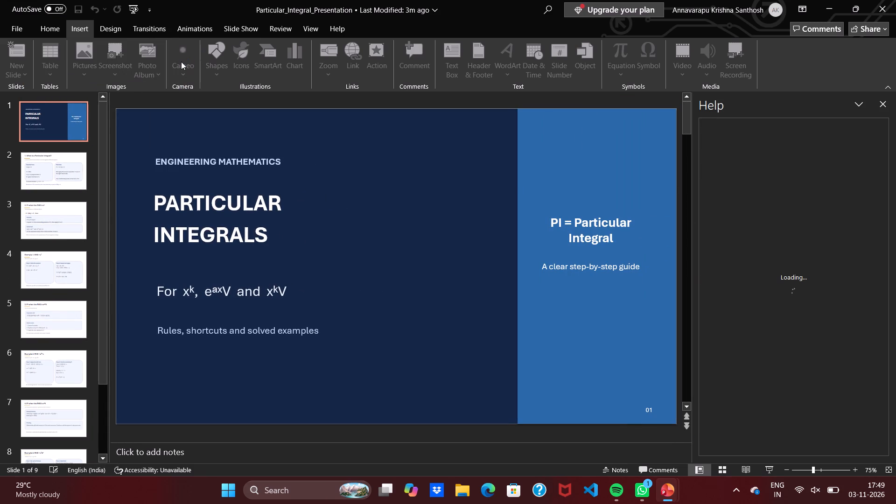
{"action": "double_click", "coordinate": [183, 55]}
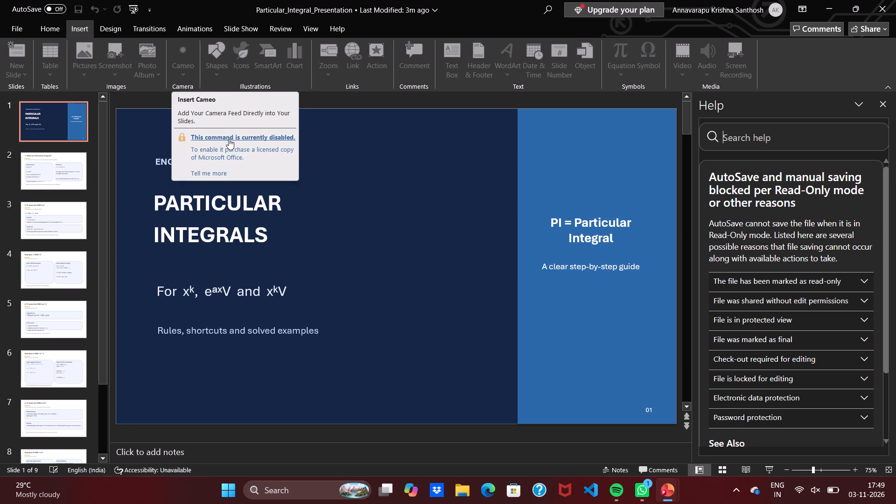
Open the help article on why the Cameo command is disabled, read through to its support section, and close the help.
{"action": "left_click", "coordinate": [229, 139]}
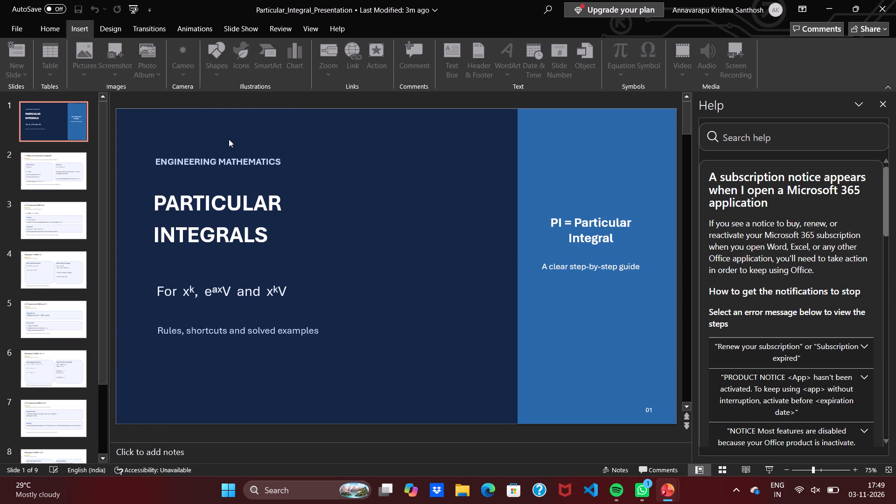
{"action": "left_click", "coordinate": [134, 56]}
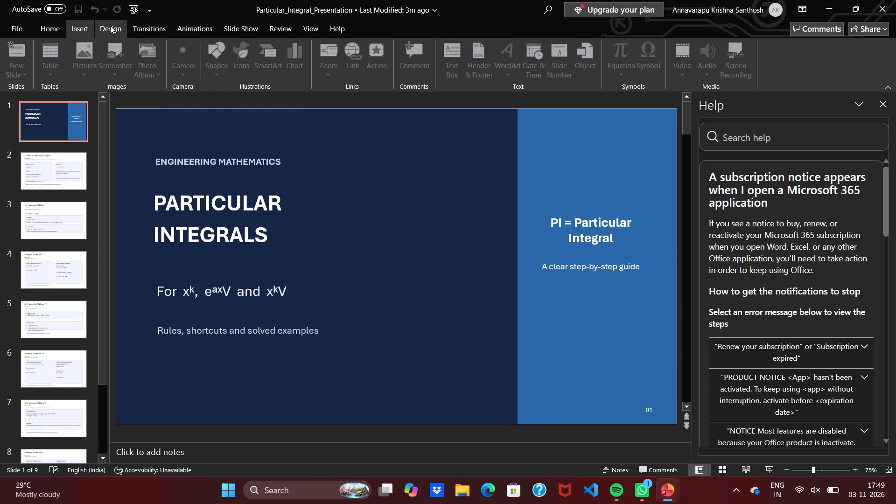
{"action": "scroll", "coordinate": [785, 278], "scroll_direction": "down", "scroll_amount": 6}
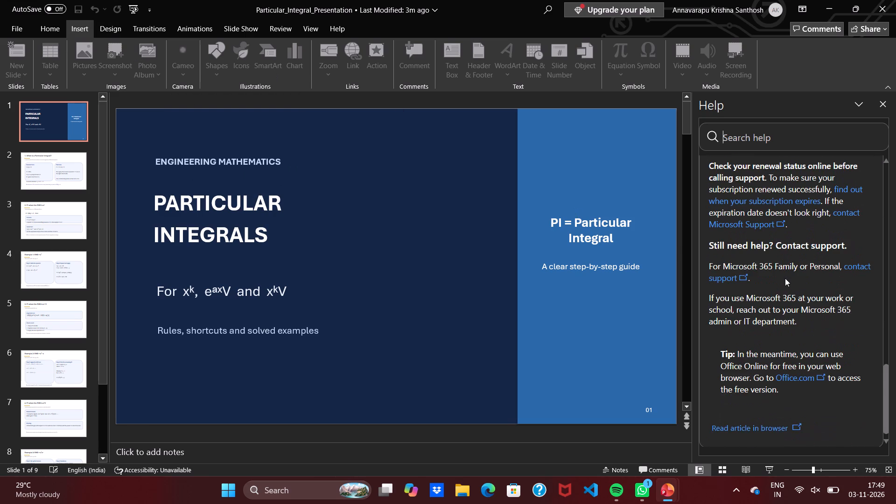
{"action": "scroll", "coordinate": [785, 278], "scroll_direction": "down", "scroll_amount": 1}
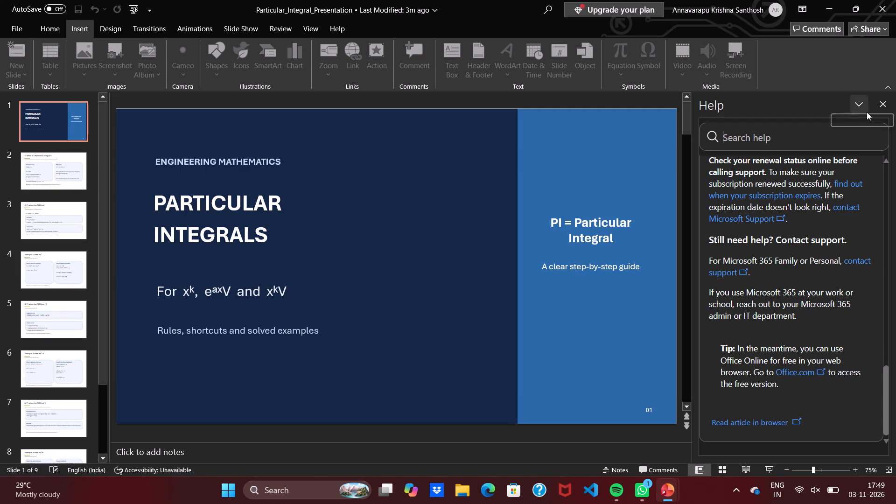
{"action": "left_click", "coordinate": [881, 103]}
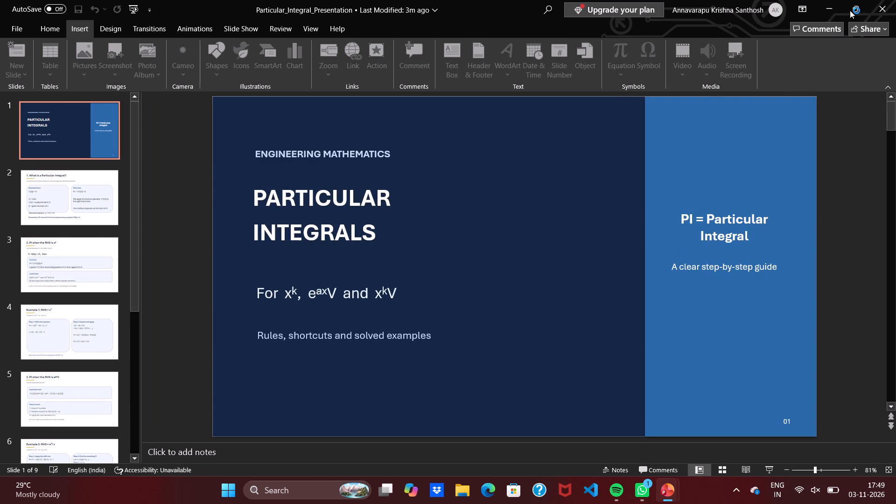
Close the current Particular_Integral_Presentation window.
{"action": "left_click", "coordinate": [869, 9]}
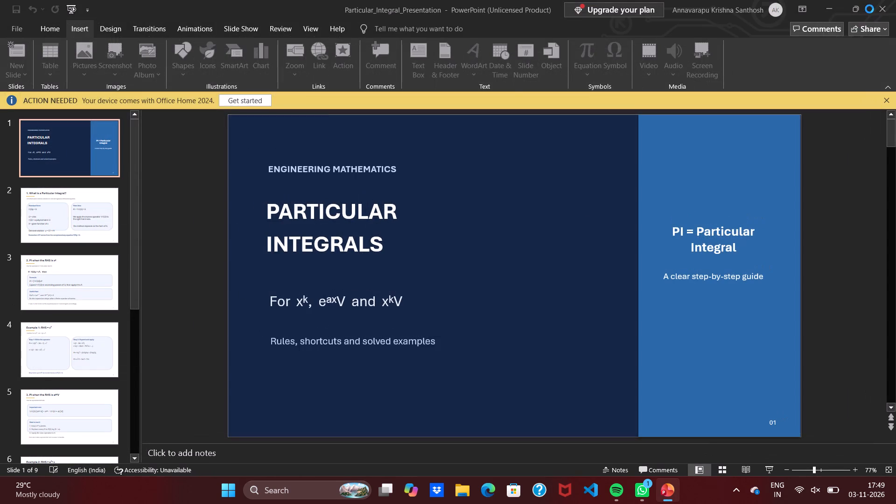
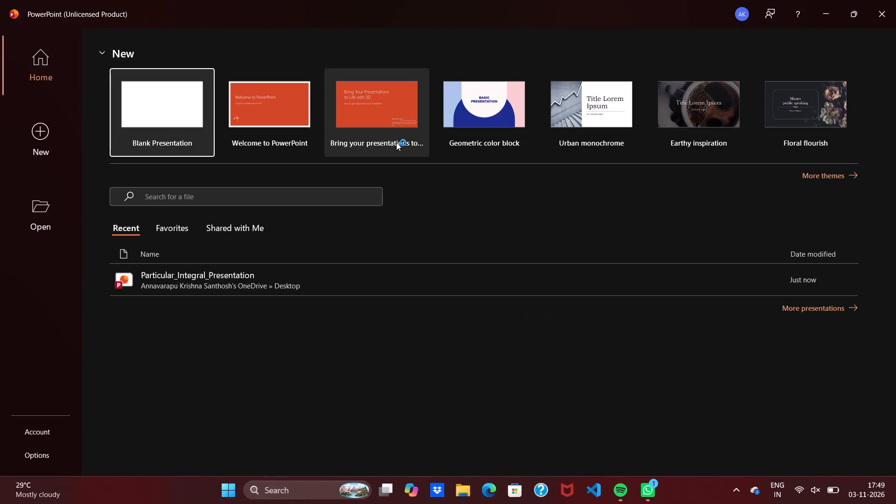
Open Particular_Integral_Presentation from the recent presentations.
{"action": "left_click", "coordinate": [363, 276]}
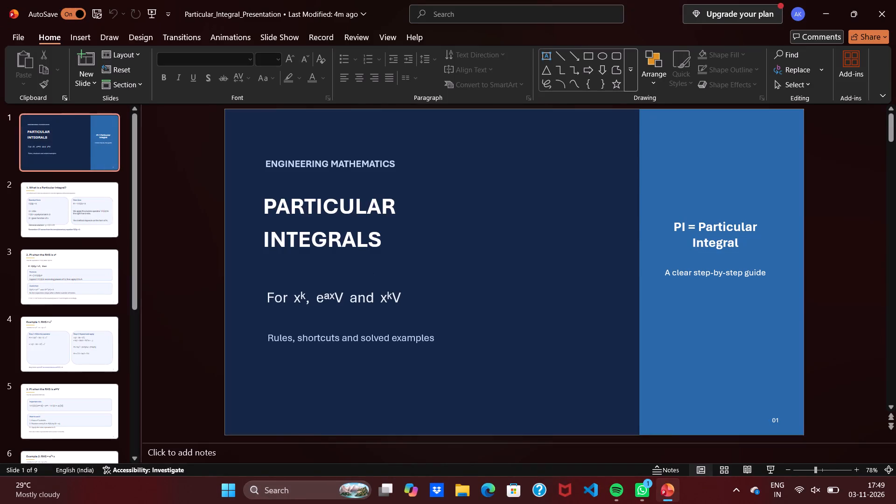
Insert a circular Cameo camera feed on the title slide and dismiss the automatic-saving tip.
{"action": "left_click", "coordinate": [78, 29]}
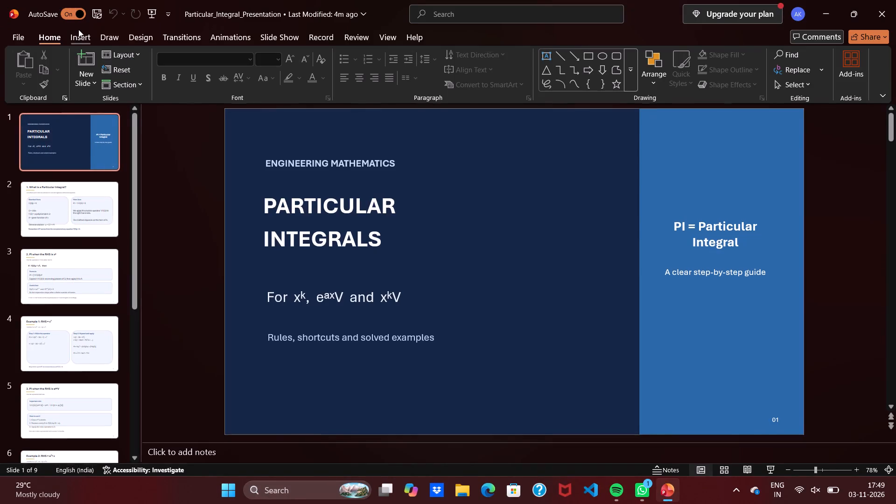
{"action": "left_click", "coordinate": [188, 59]}
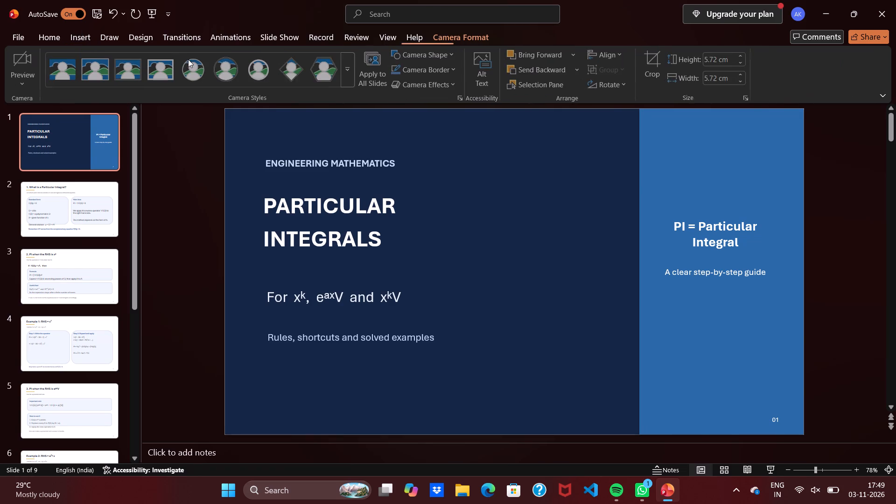
{"action": "left_click", "coordinate": [205, 63]}
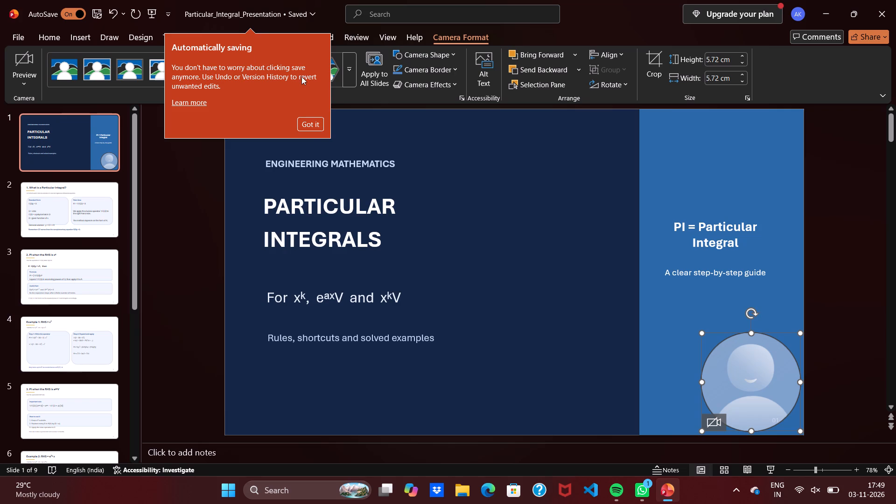
{"action": "left_click", "coordinate": [310, 125]}
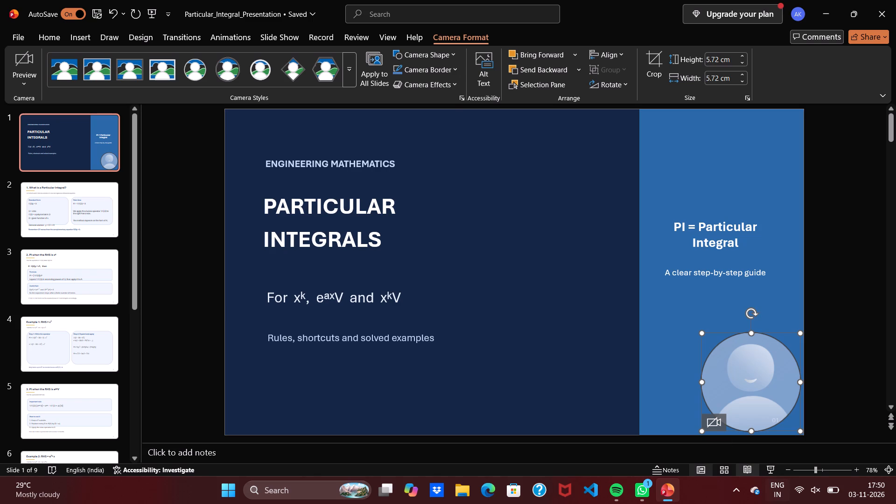
Try to turn on the live camera preview for the round Cameo on the title slide.
{"action": "left_click", "coordinate": [19, 60]}
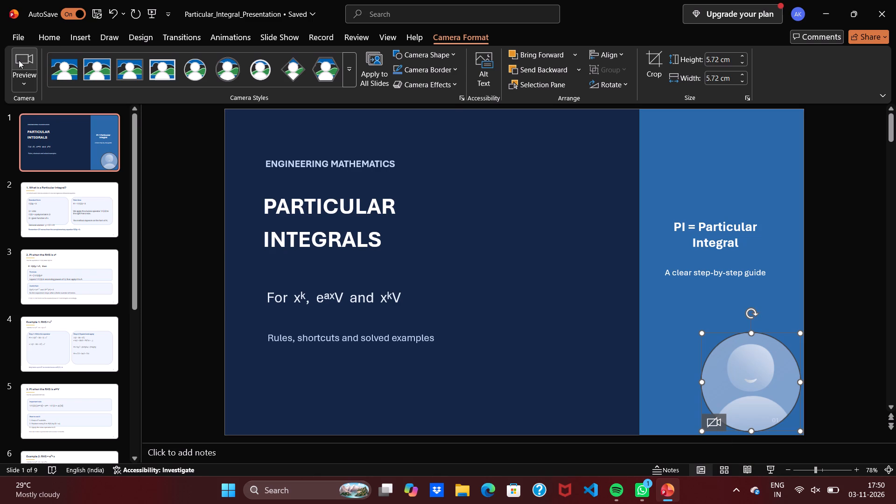
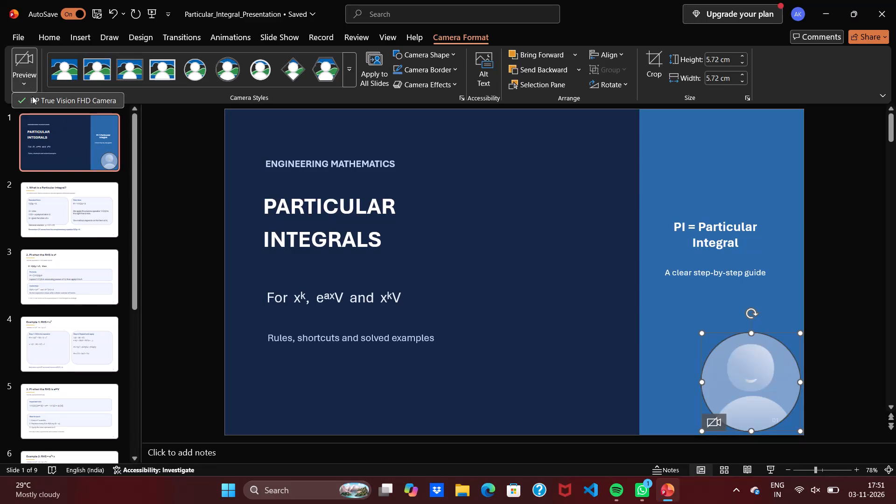
Choose the HP True Vision FHD Camera as the source for the round Cameo's preview on the title slide.
{"action": "left_click", "coordinate": [32, 96]}
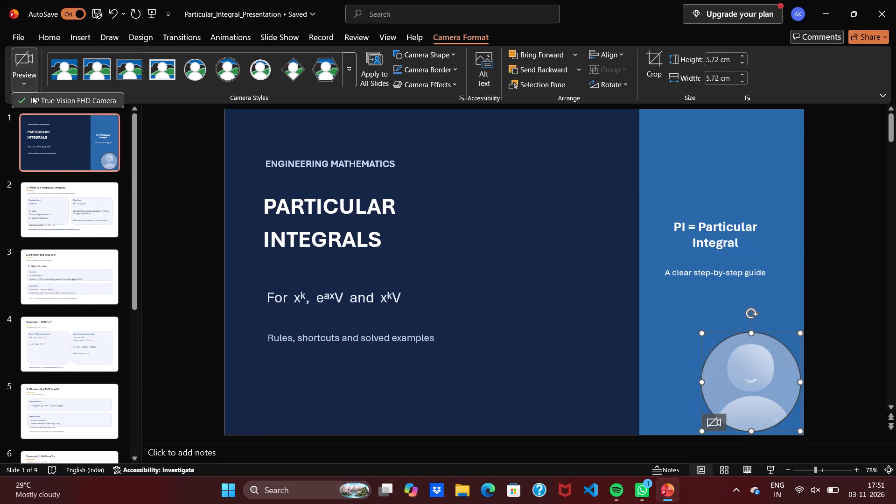
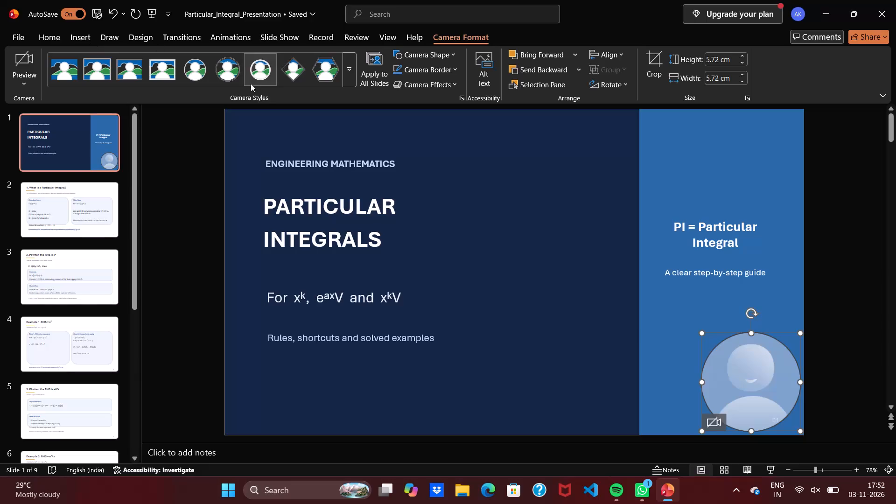
Apply the soft-edged circle camera style to the Cameo on the title slide.
{"action": "left_click", "coordinate": [465, 36]}
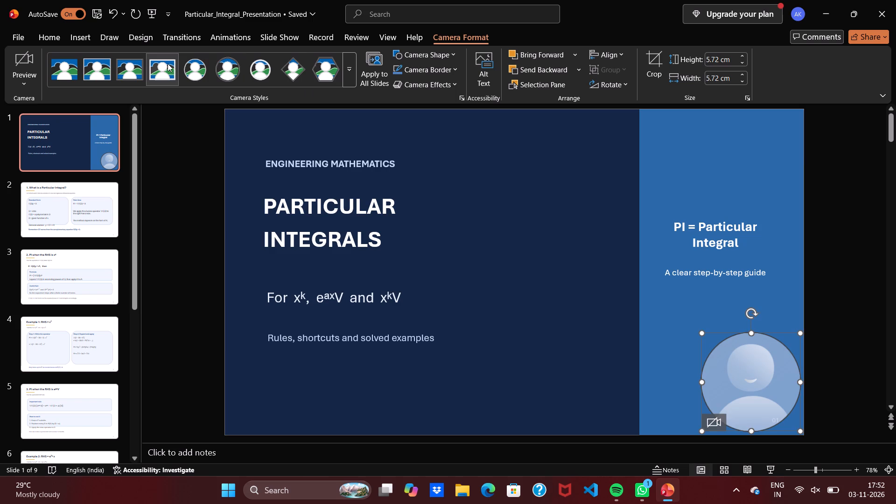
{"action": "left_click", "coordinate": [267, 68]}
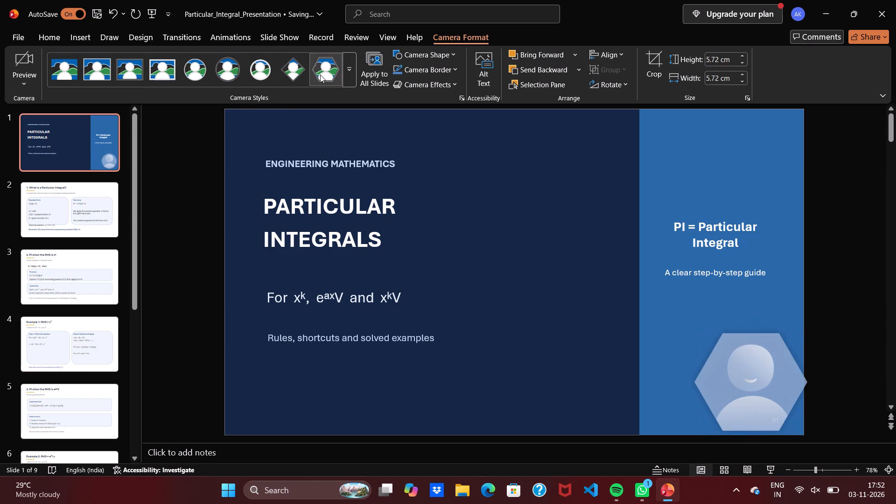
{"action": "left_click", "coordinate": [253, 67]}
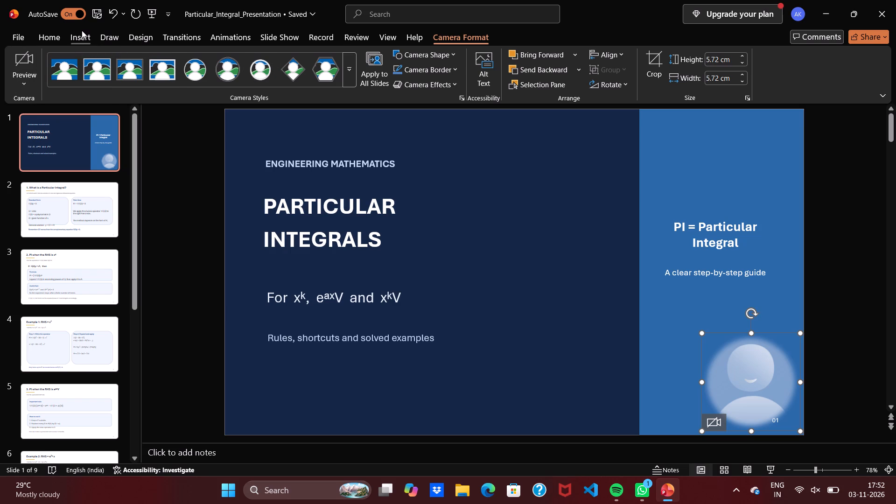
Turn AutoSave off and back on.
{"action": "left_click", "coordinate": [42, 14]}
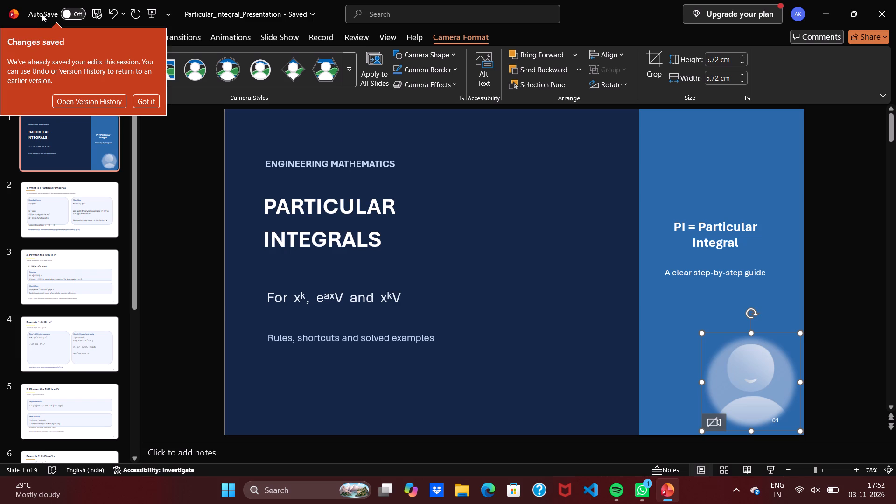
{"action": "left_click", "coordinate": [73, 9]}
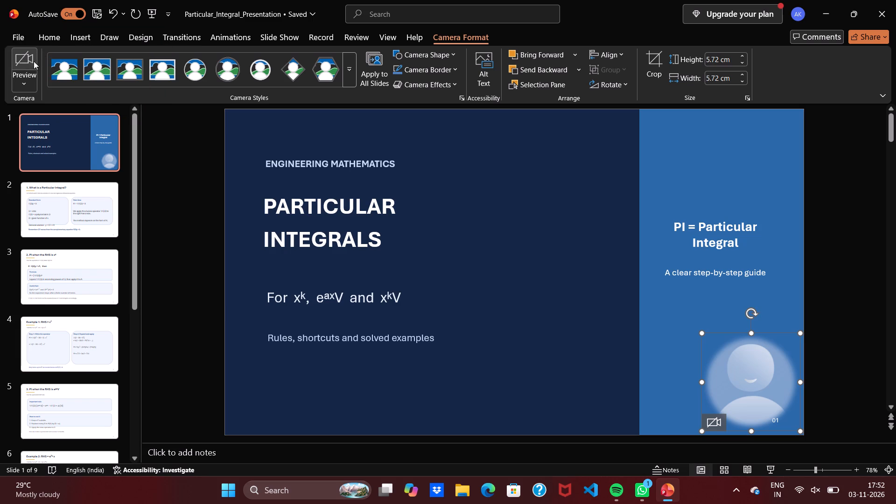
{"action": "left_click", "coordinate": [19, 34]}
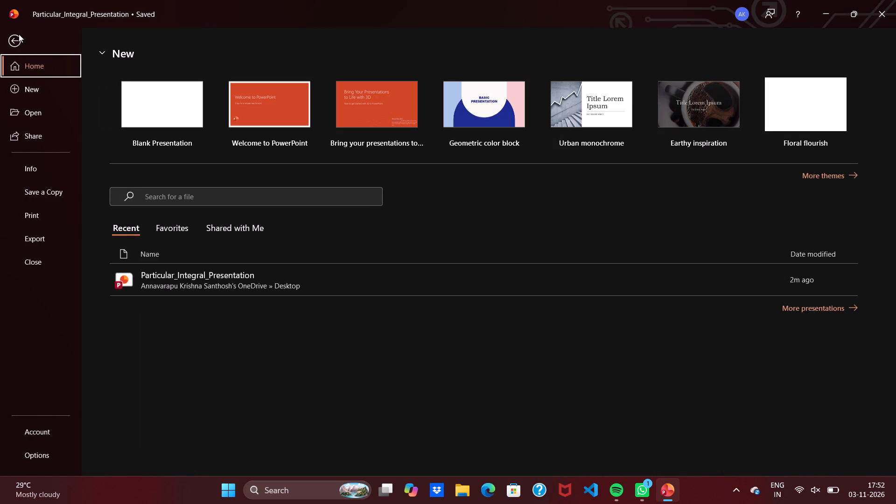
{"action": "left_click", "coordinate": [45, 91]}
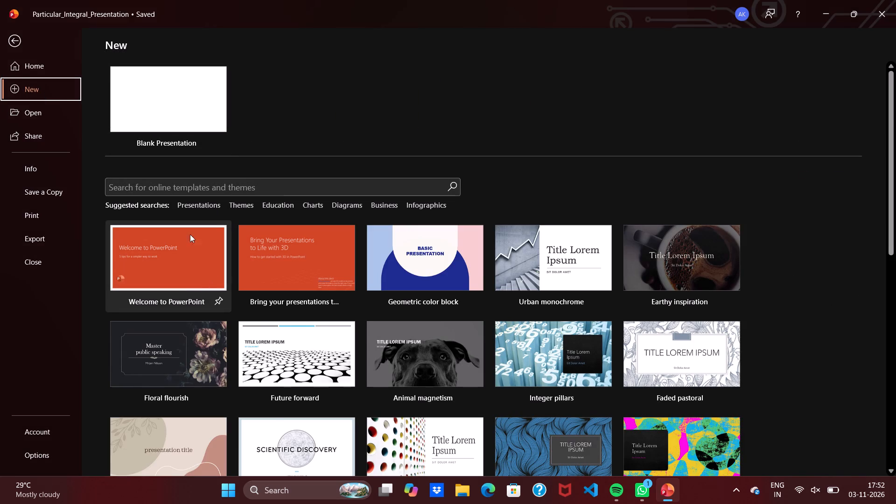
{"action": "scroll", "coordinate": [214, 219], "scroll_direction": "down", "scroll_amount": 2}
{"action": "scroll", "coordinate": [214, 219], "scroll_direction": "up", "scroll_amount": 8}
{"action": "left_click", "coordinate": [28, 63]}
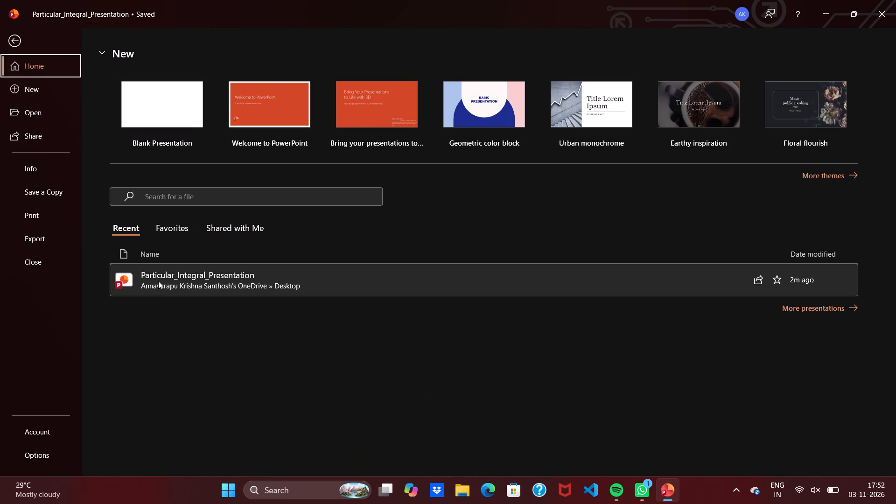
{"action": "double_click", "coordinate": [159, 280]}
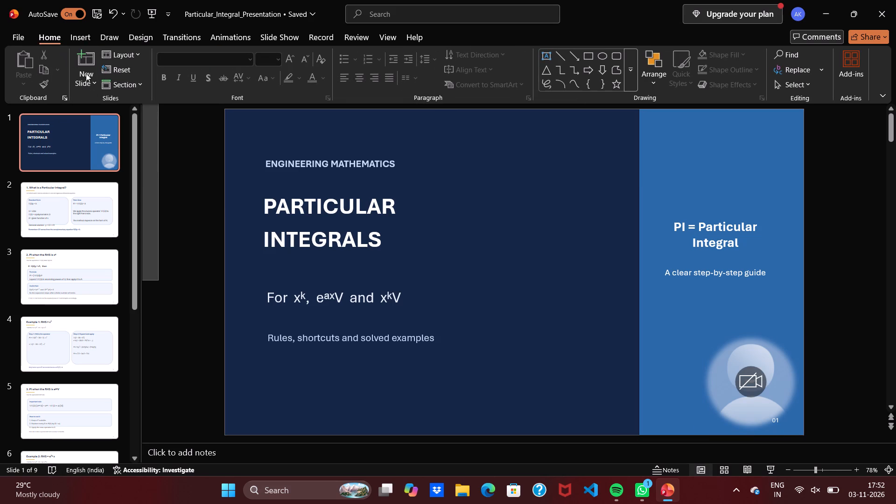
Insert another Cameo camera feed on the title slide.
{"action": "left_click", "coordinate": [79, 36]}
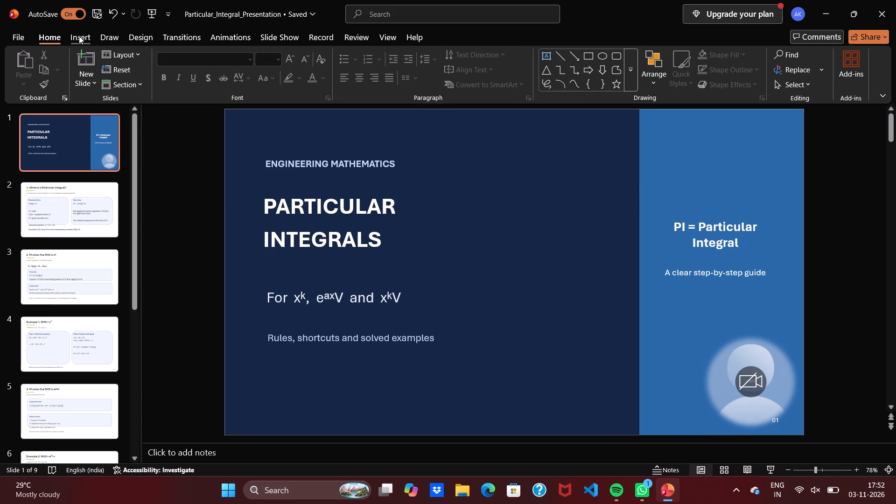
{"action": "left_click", "coordinate": [79, 36]}
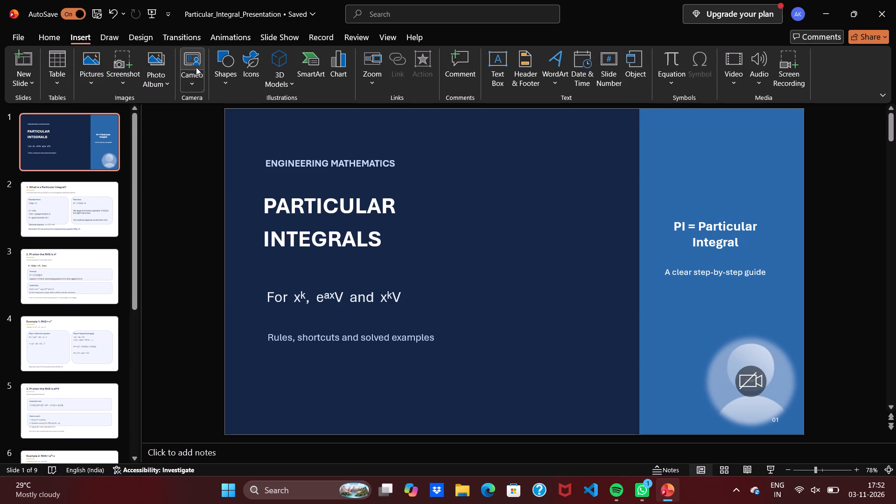
{"action": "left_click", "coordinate": [194, 67]}
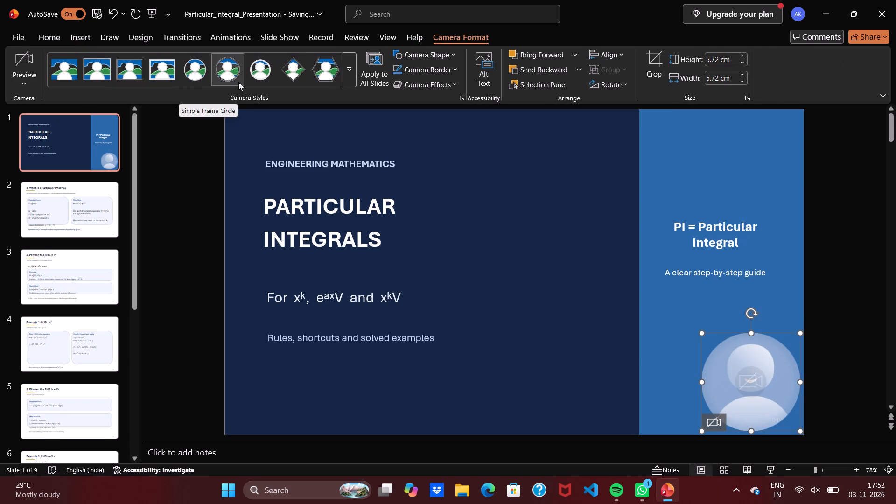
Apply the soft-edged circle camera style to the newly inserted Cameo and deselect it.
{"action": "left_click", "coordinate": [257, 62]}
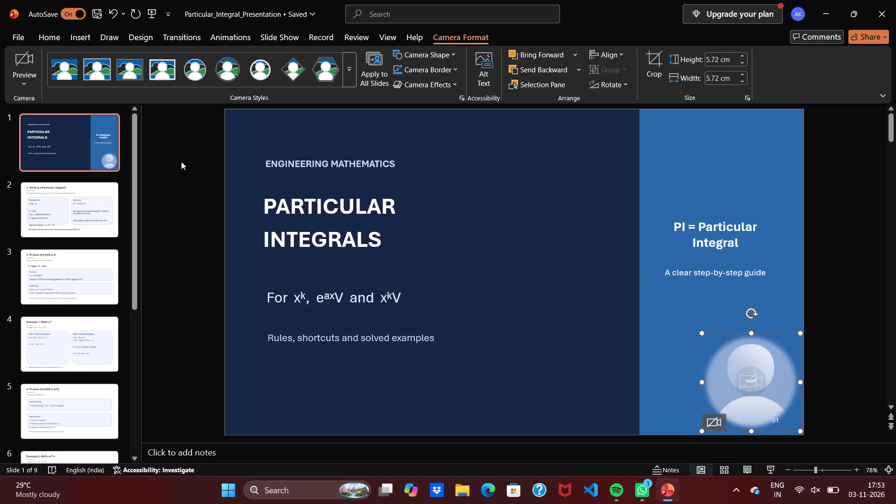
{"action": "left_click", "coordinate": [348, 68]}
{"action": "scroll", "coordinate": [278, 73], "scroll_direction": "up", "scroll_amount": 1}
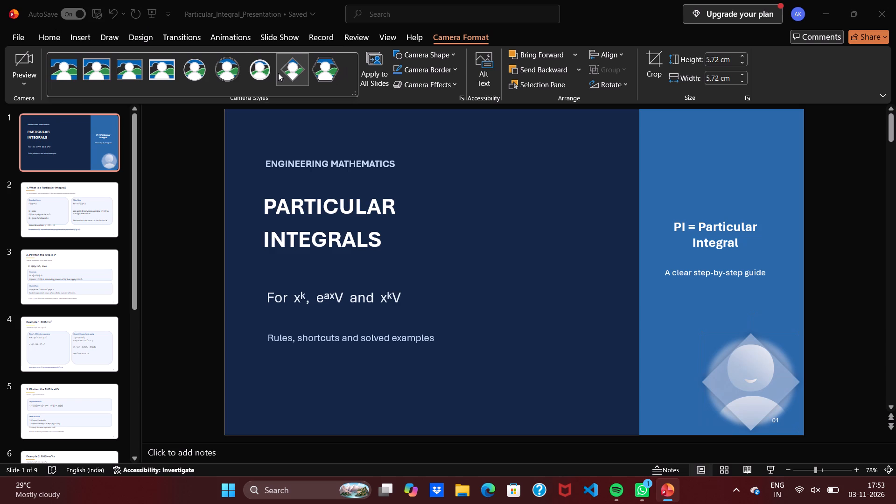
{"action": "scroll", "coordinate": [278, 73], "scroll_direction": "up", "scroll_amount": 1}
{"action": "scroll", "coordinate": [278, 73], "scroll_direction": "right", "scroll_amount": 3}
{"action": "left_click", "coordinate": [205, 148]}
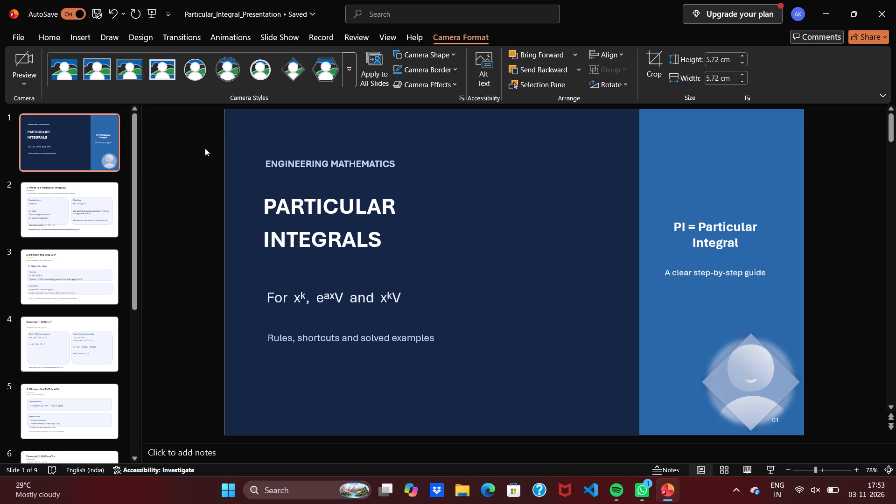
{"action": "left_click", "coordinate": [257, 62]}
{"action": "left_click", "coordinate": [177, 238]}
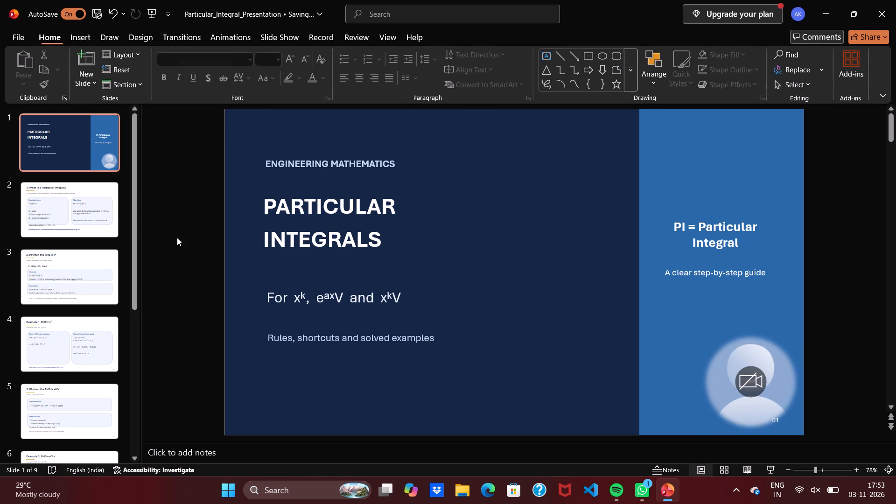
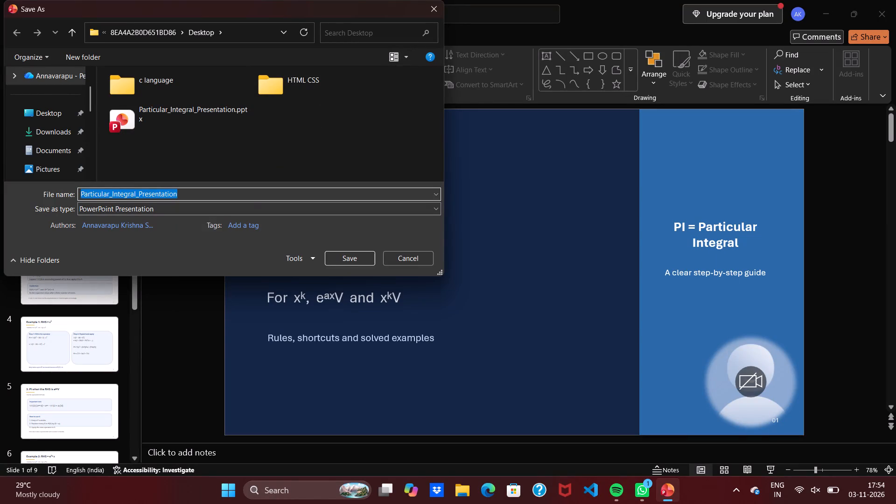
Save a copy of the presentation as a PowerPoint Presentation named "vidio" in the Downloads folder.
{"action": "key", "text": "space"}
{"action": "type", "text": "vidio"}
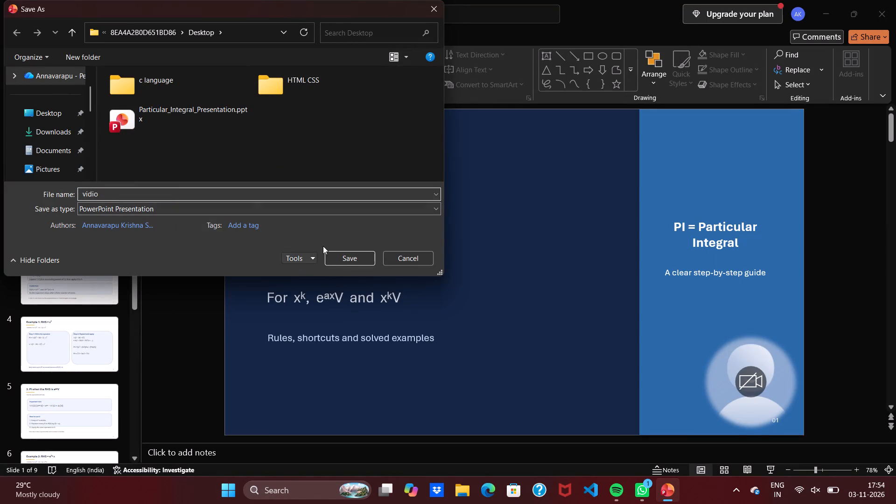
{"action": "left_click", "coordinate": [68, 114]}
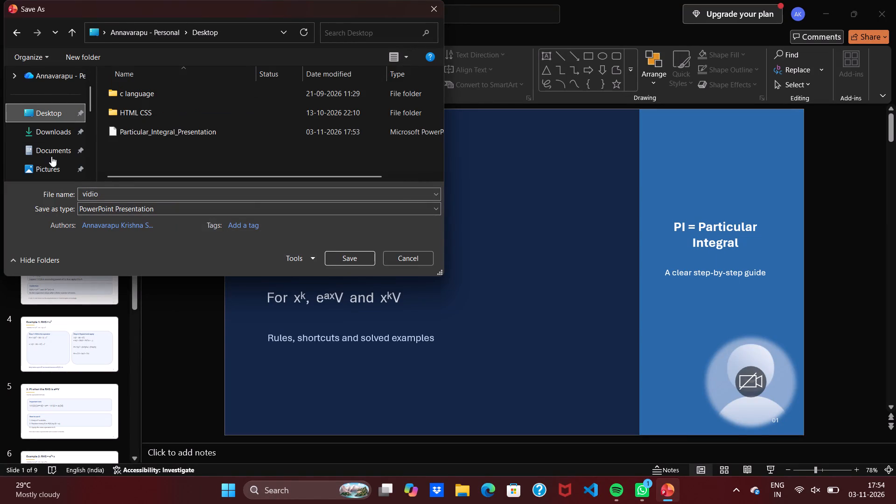
{"action": "left_click", "coordinate": [50, 131]}
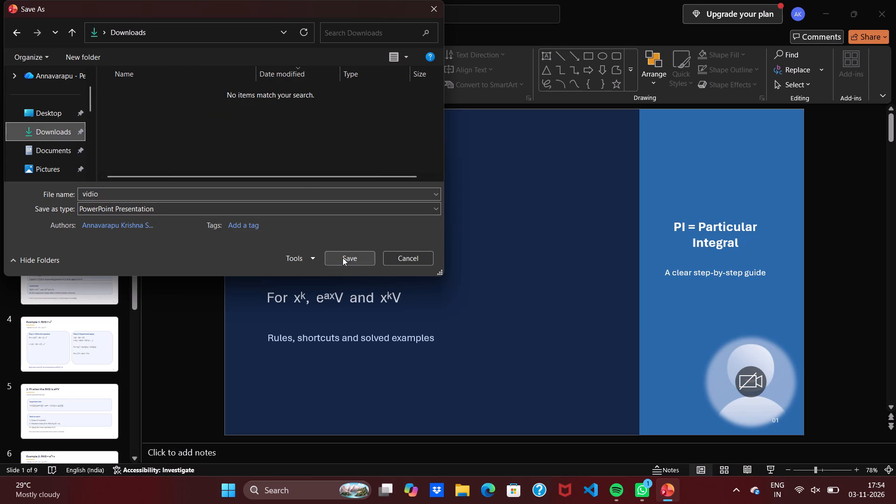
{"action": "left_click", "coordinate": [343, 258]}
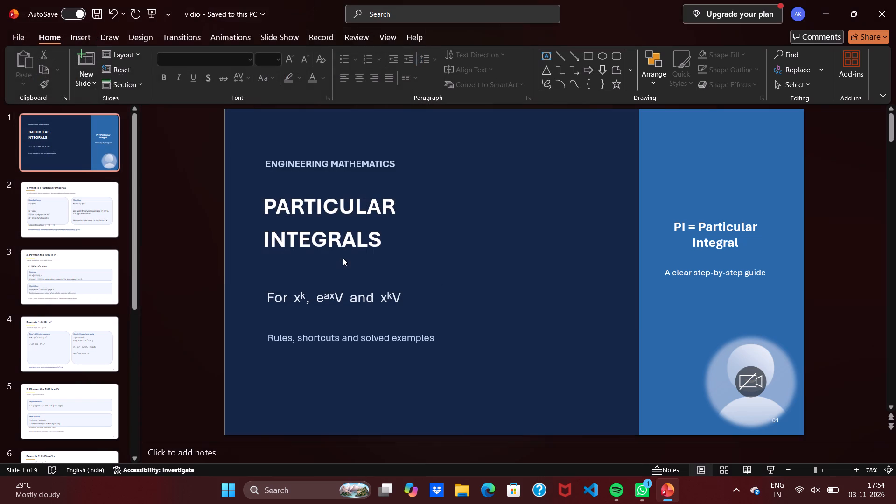
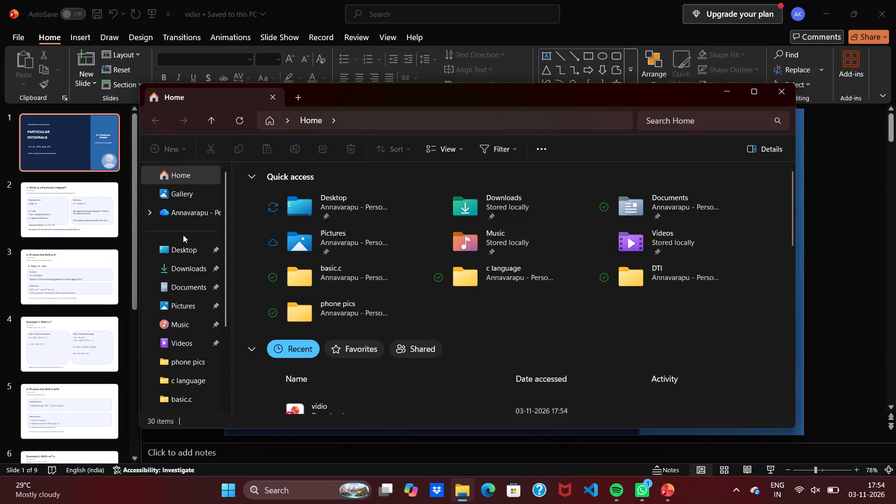
Open the saved "vidio" presentation from the Downloads folder in File Explorer.
{"action": "left_click", "coordinate": [173, 264]}
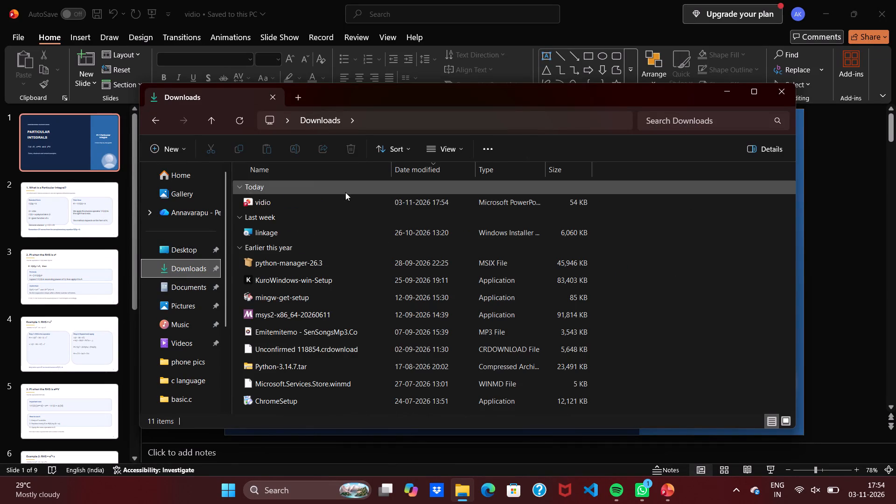
{"action": "double_click", "coordinate": [326, 204]}
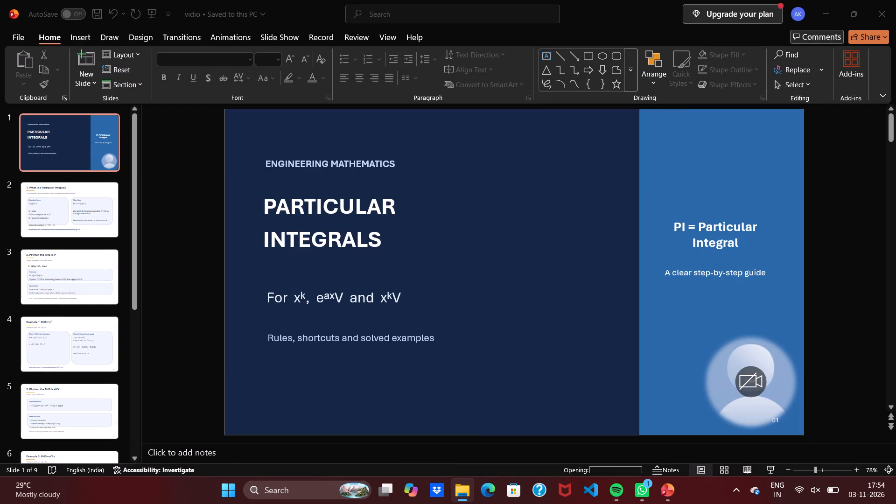
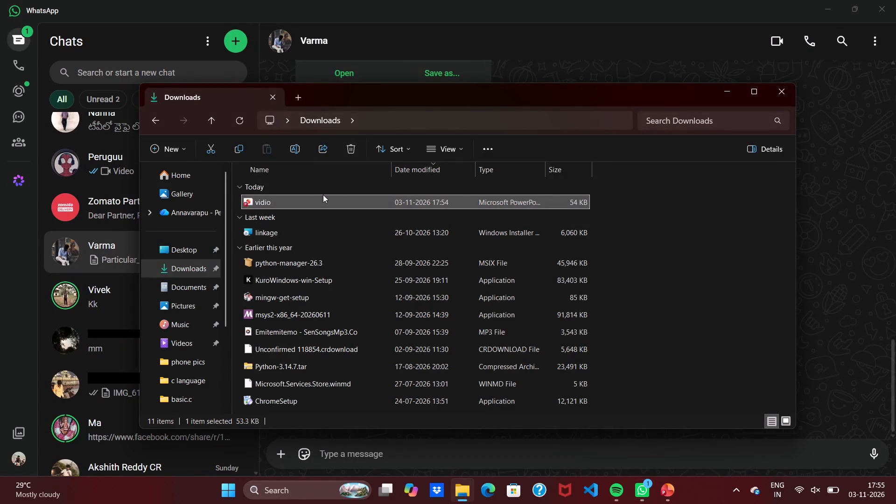
Open the "vidio" presentation from the Downloads folder.
{"action": "double_click", "coordinate": [323, 195]}
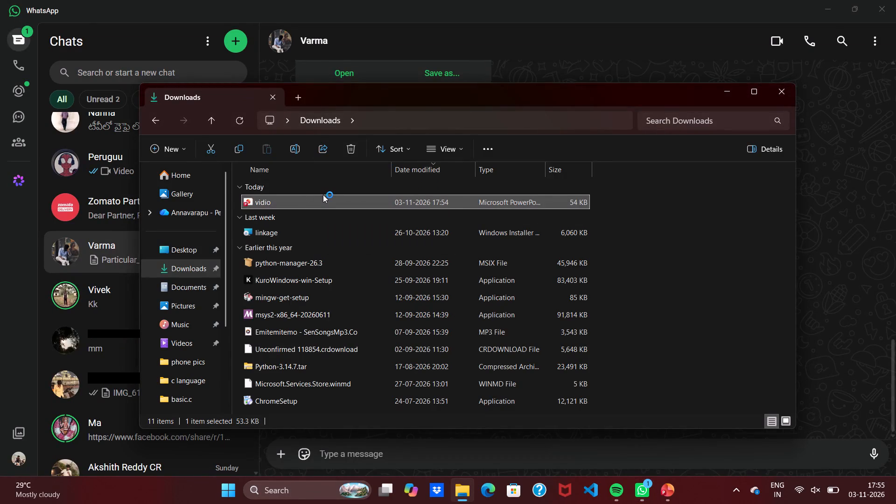
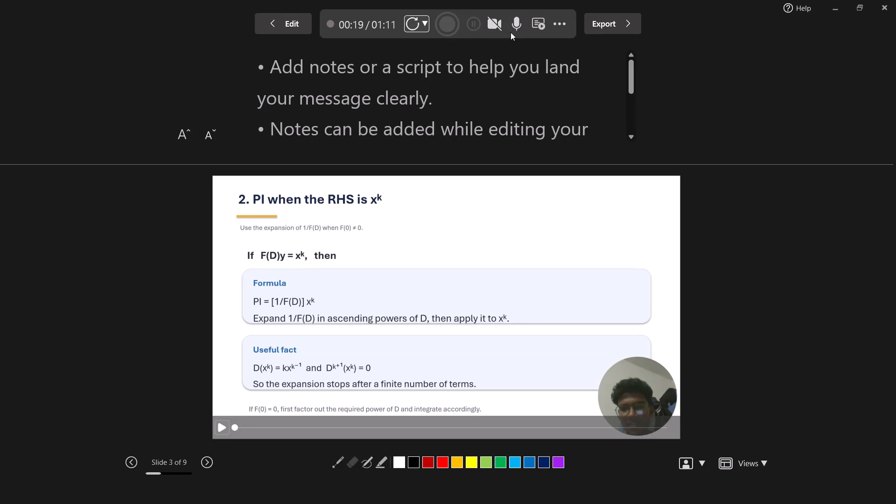
Export the recorded presentation as an MP4 video named "vidio try" in the Downloads folder.
{"action": "left_click", "coordinate": [601, 16]}
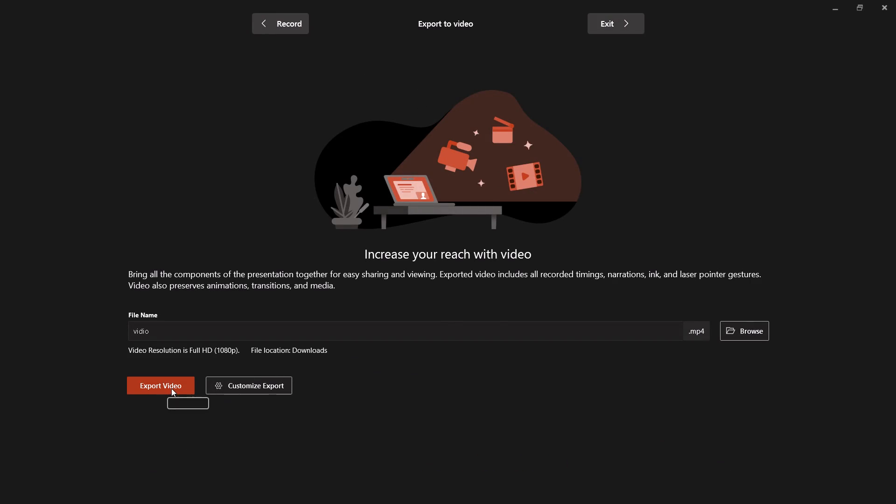
{"action": "left_click", "coordinate": [164, 335]}
{"action": "key", "text": "space"}
{"action": "type", "text": "1"}
{"action": "key", "text": "BackSpace"}
{"action": "type", "text": "tr"}
{"action": "key", "text": "t"}
{"action": "key", "text": "BackSpace"}
{"action": "key", "text": "y"}
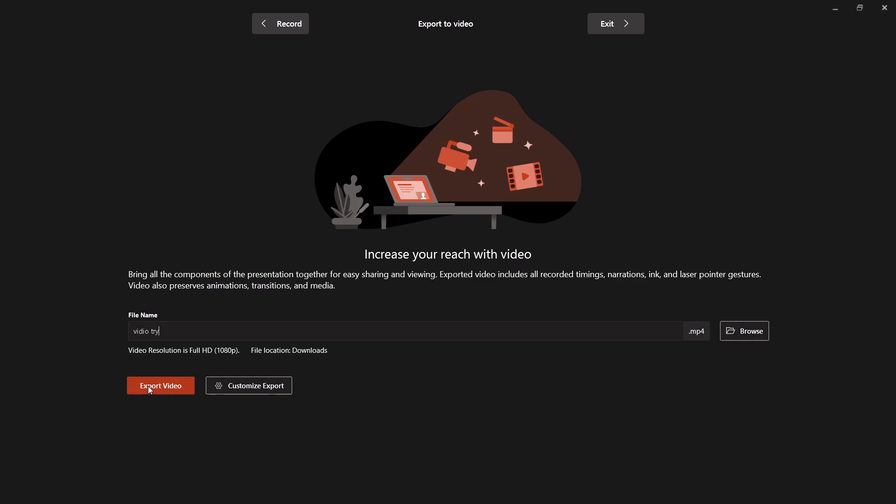
{"action": "left_click", "coordinate": [148, 386]}
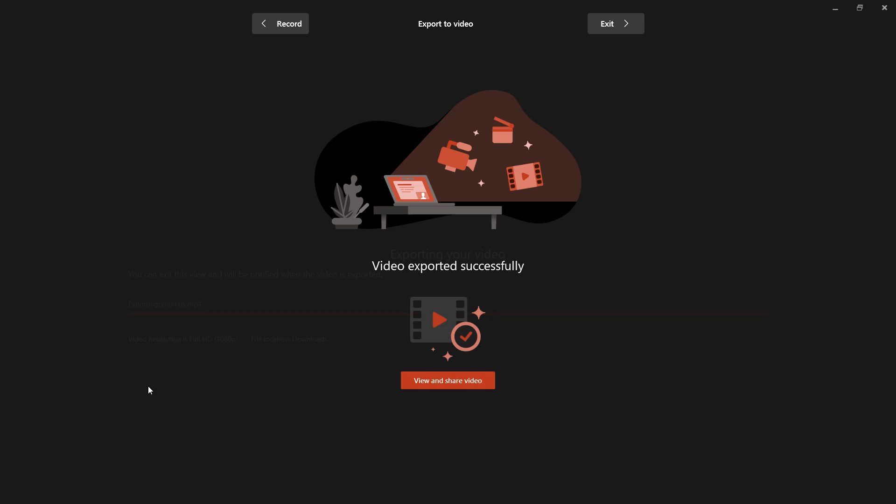
Open the exported "vidio try" video for playback, allowing the file to launch in the media player.
{"action": "left_click", "coordinate": [442, 386]}
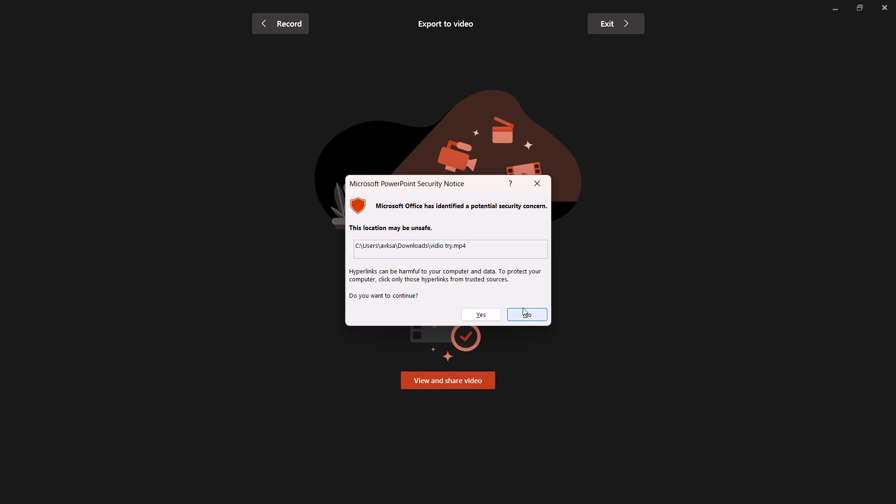
{"action": "left_click", "coordinate": [473, 309]}
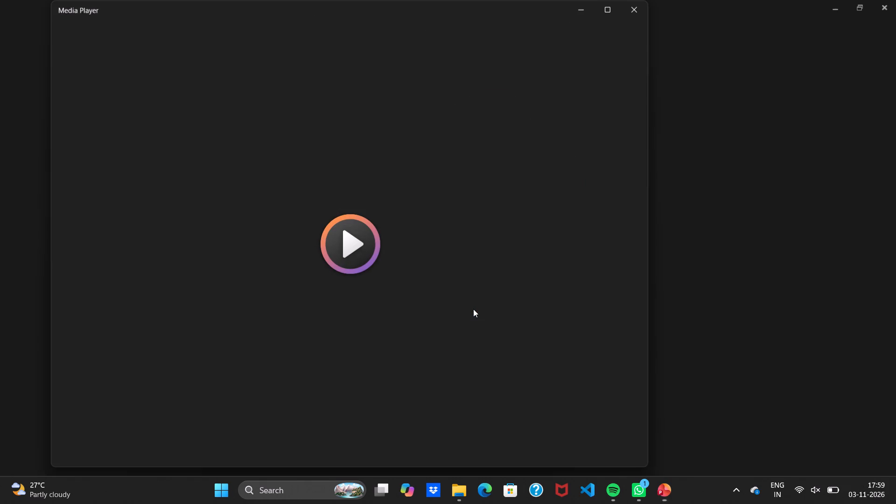
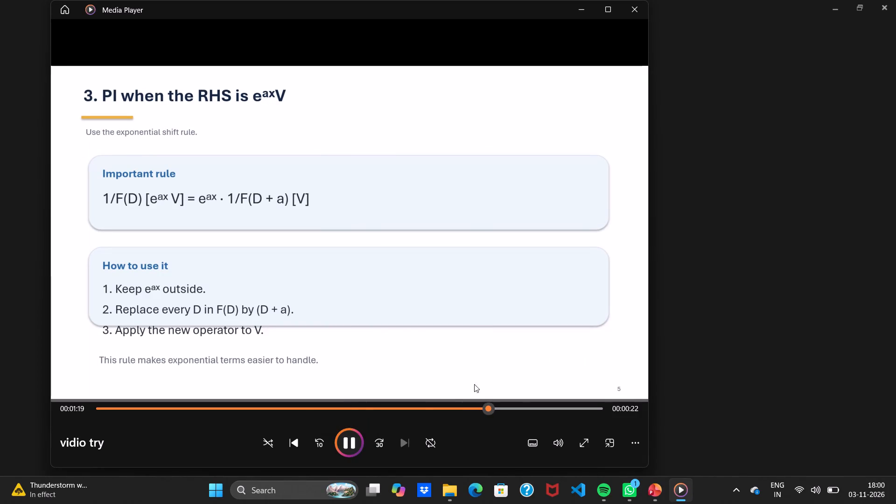
Rewind the exported video to about 1:01, at the "PI when the RHS is xᵏ" slide, and pause it to check the camera feed.
{"action": "left_click", "coordinate": [373, 408]}
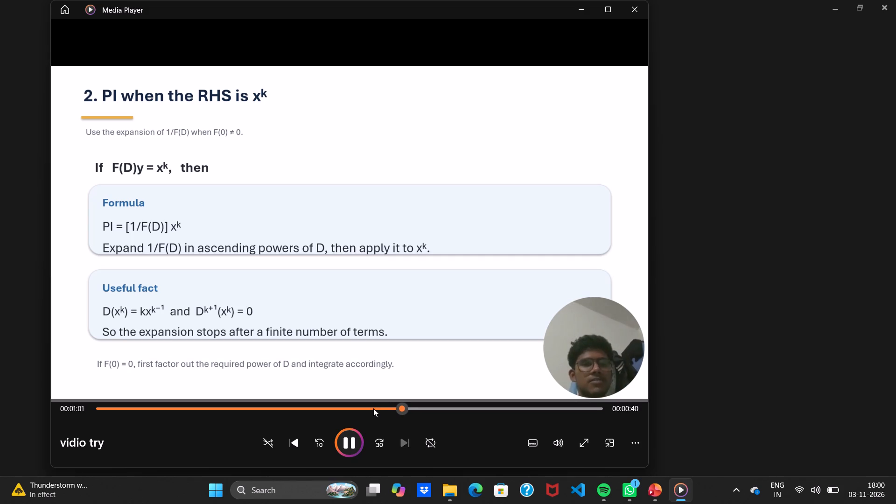
{"action": "left_click", "coordinate": [348, 441]}
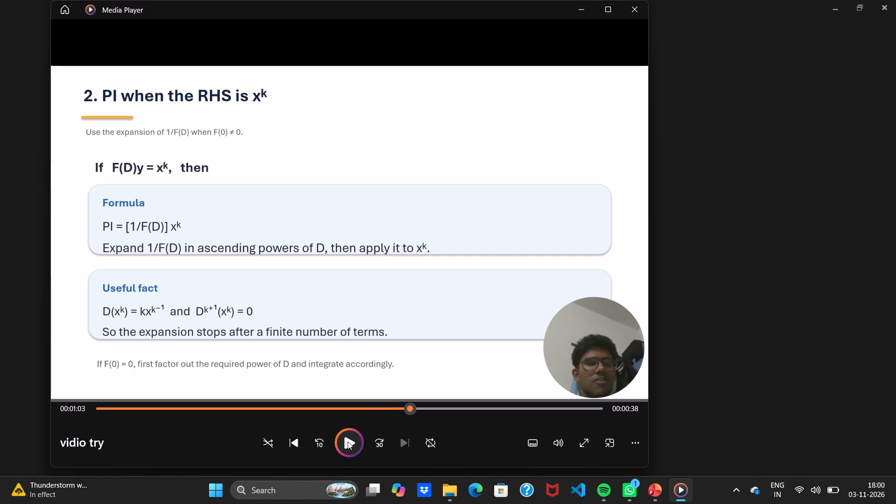
{"action": "left_click", "coordinate": [634, 448]}
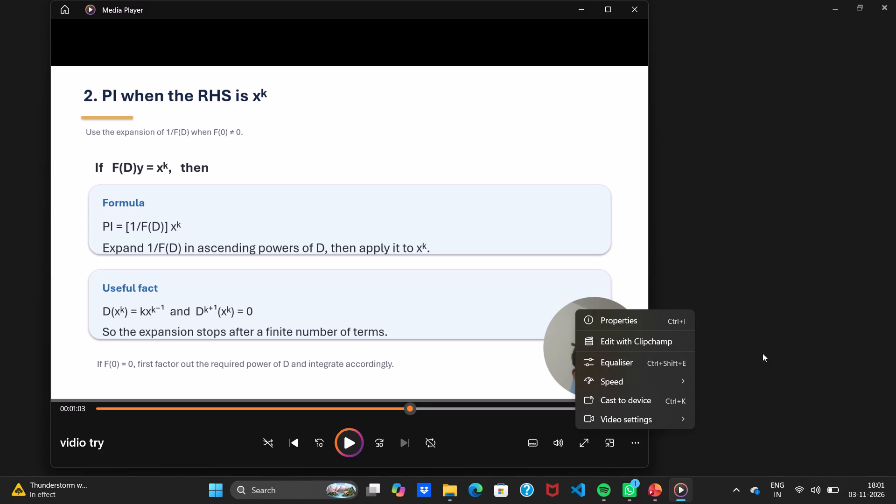
Switch back to PowerPoint and exit the video export view to return to slide editing.
{"action": "left_click", "coordinate": [778, 353]}
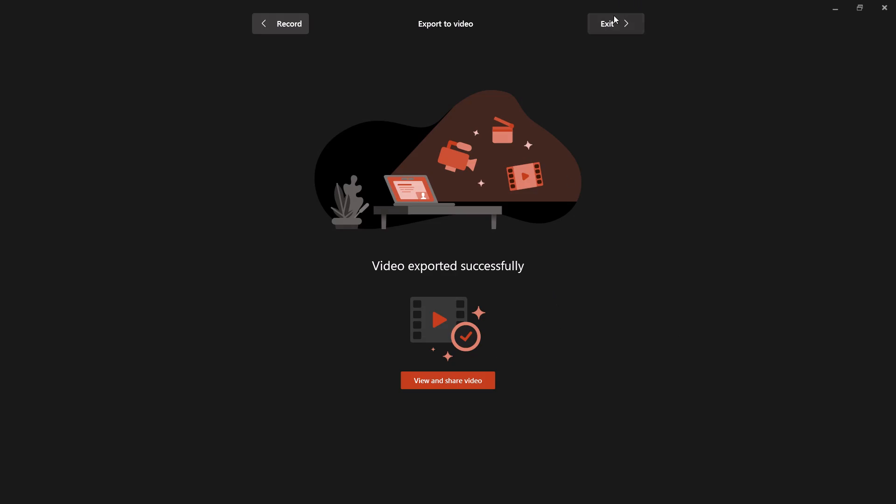
{"action": "left_click", "coordinate": [614, 22]}
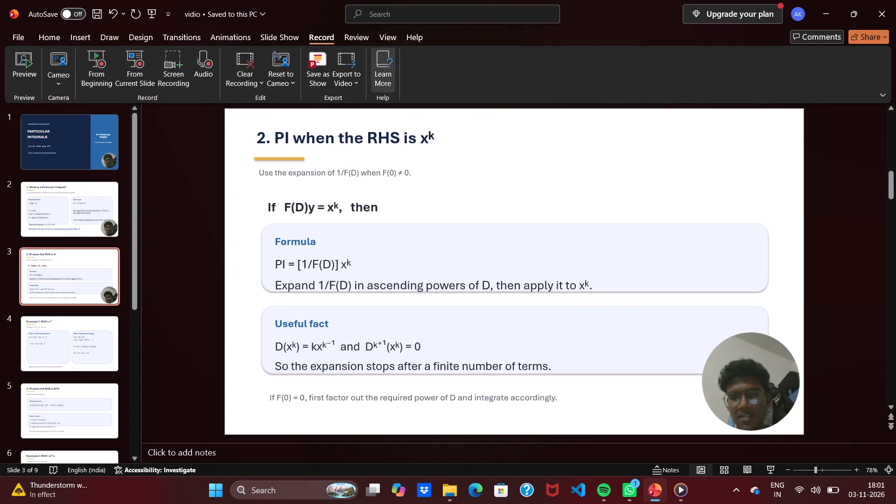
Go through the recorded slides and open slide 9, "5. Quick revision".
{"action": "scroll", "coordinate": [504, 244], "scroll_direction": "up", "scroll_amount": 4}
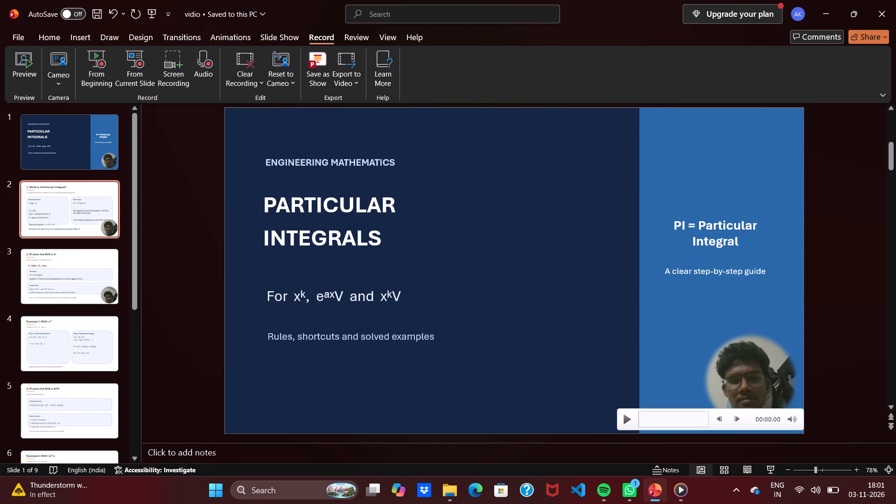
{"action": "left_click", "coordinate": [778, 435]}
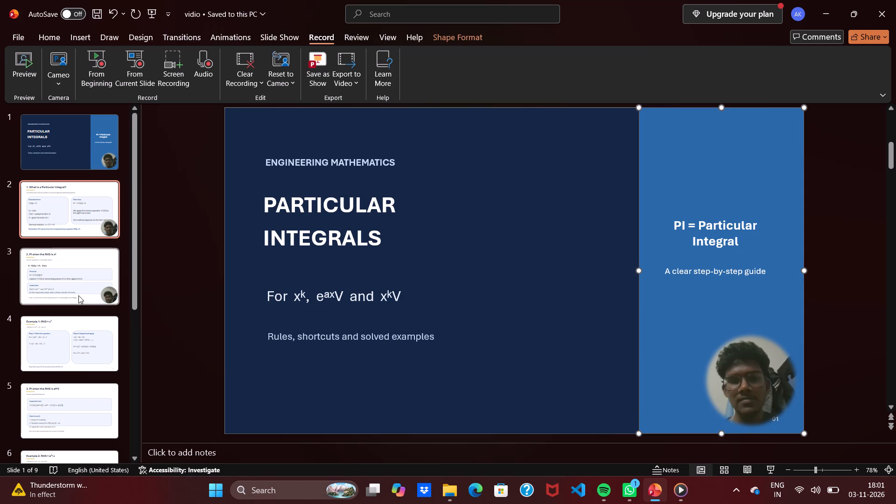
{"action": "scroll", "coordinate": [78, 295], "scroll_direction": "down", "scroll_amount": 20}
{"action": "scroll", "coordinate": [78, 295], "scroll_direction": "down", "scroll_amount": 20}
{"action": "scroll", "coordinate": [78, 295], "scroll_direction": "down", "scroll_amount": 20}
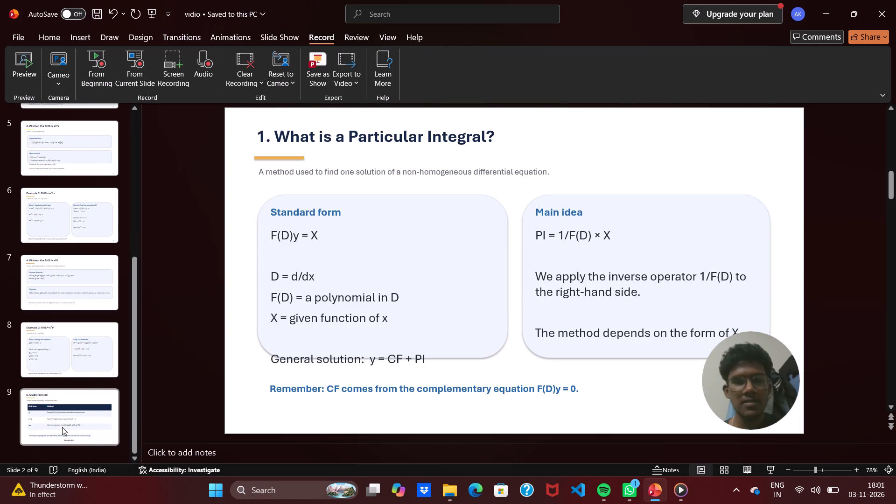
{"action": "left_click", "coordinate": [62, 427]}
{"action": "scroll", "coordinate": [477, 374], "scroll_direction": "down", "scroll_amount": 2}
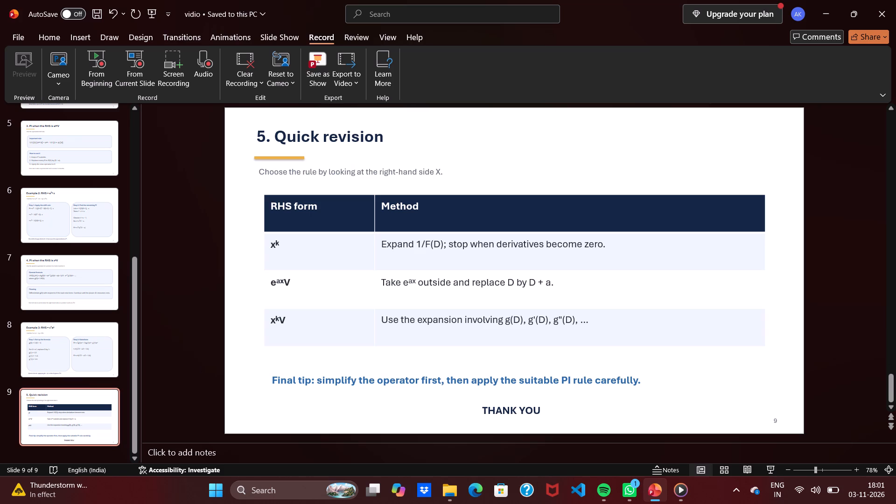
{"action": "left_click", "coordinate": [422, 395]}
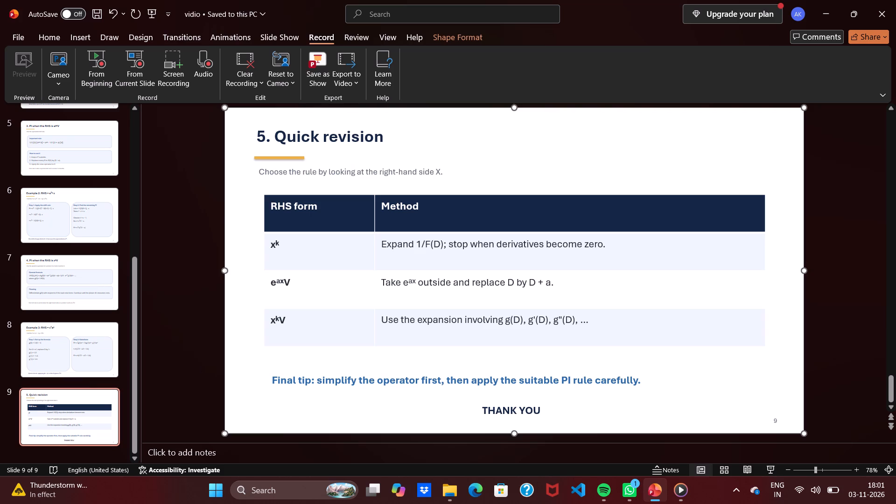
{"action": "right_click", "coordinate": [422, 395]}
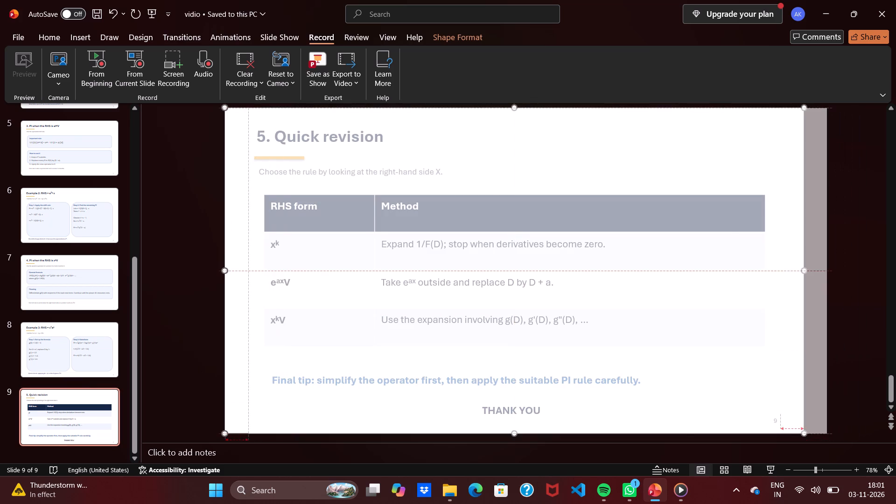
{"action": "left_click", "coordinate": [402, 403]}
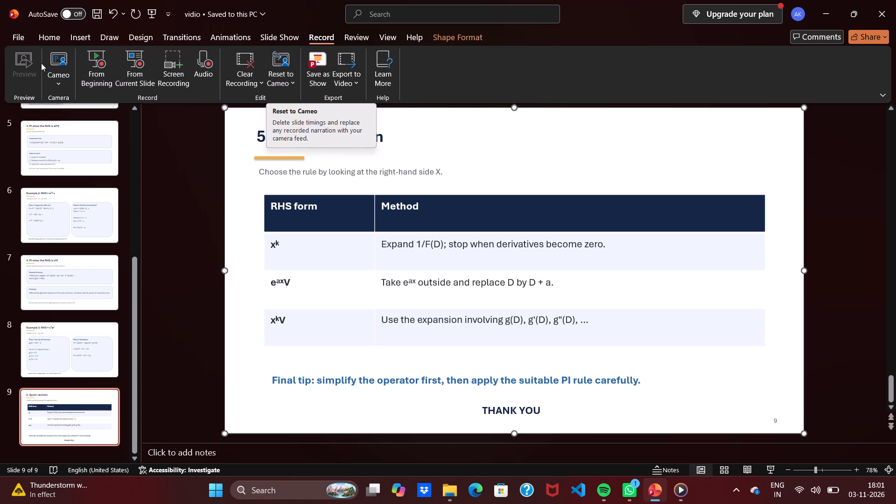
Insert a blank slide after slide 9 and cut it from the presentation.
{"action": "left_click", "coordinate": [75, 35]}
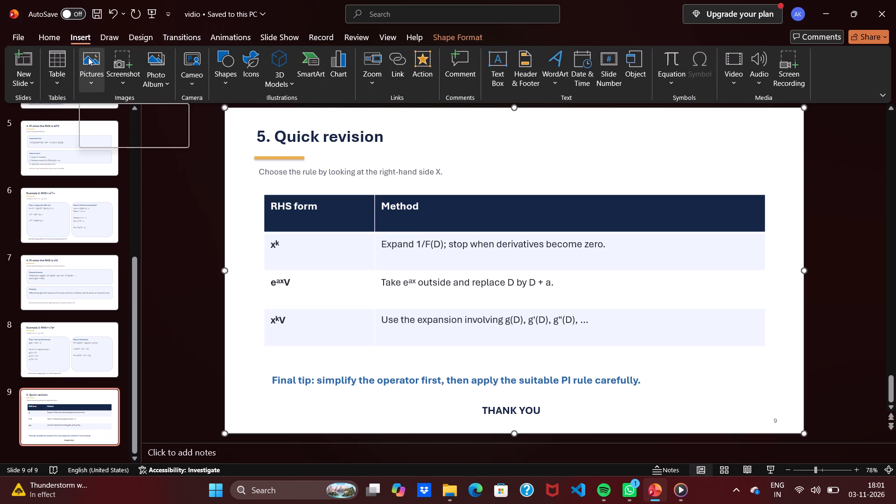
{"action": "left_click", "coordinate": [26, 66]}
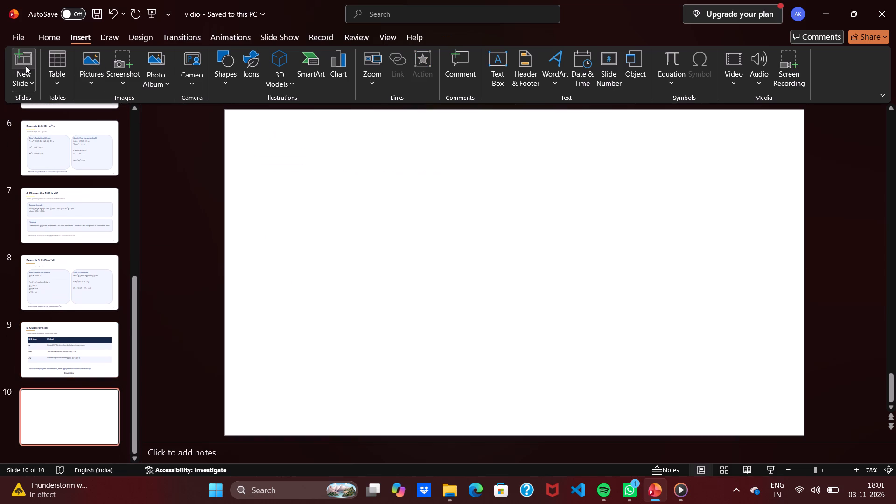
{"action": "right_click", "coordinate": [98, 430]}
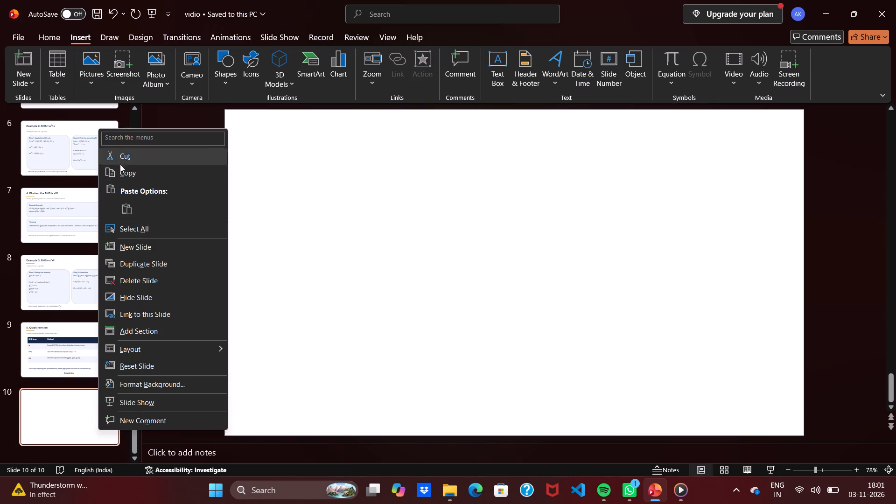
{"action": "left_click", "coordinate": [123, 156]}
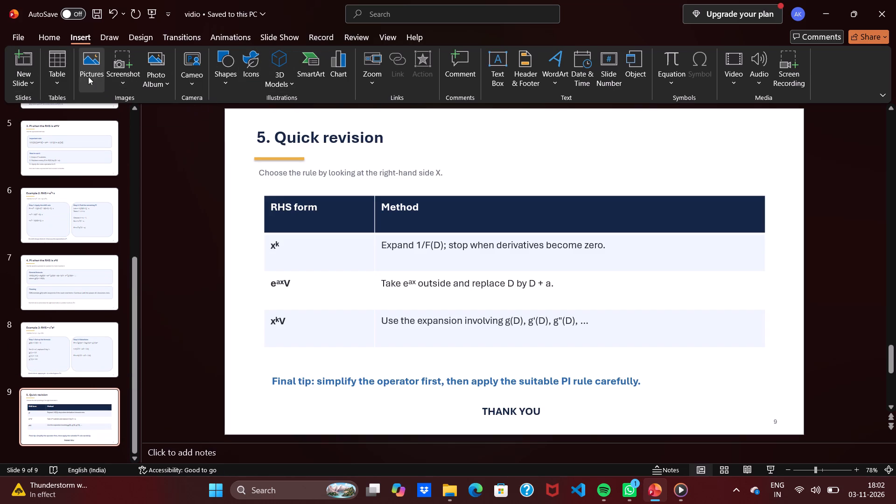
Draw a wide, one-line text box on slide 9 between the "Final tip" line and "THANK YOU".
{"action": "left_click", "coordinate": [498, 56]}
{"action": "left_click_drag", "start_coordinate": [498, 56], "coordinate": [404, 309]}
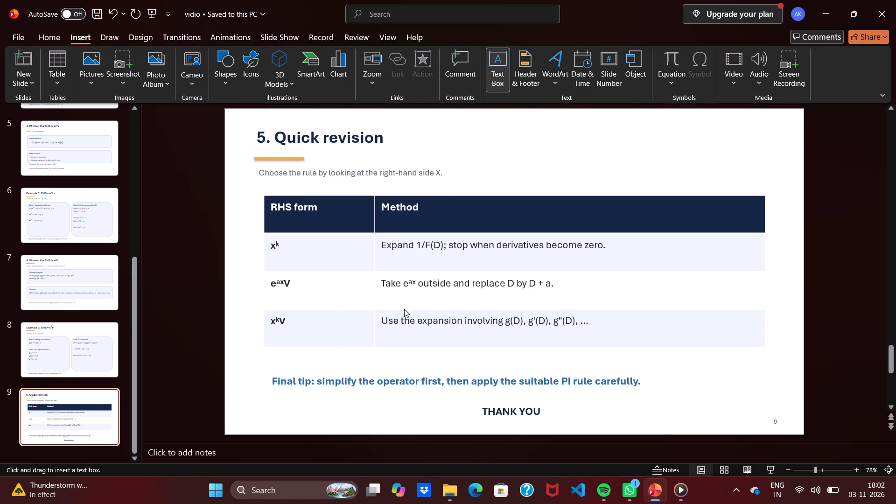
{"action": "left_click_drag", "start_coordinate": [404, 309], "coordinate": [399, 320]}
{"action": "left_click", "coordinate": [490, 66]}
{"action": "left_click_drag", "start_coordinate": [519, 287], "coordinate": [429, 370]}
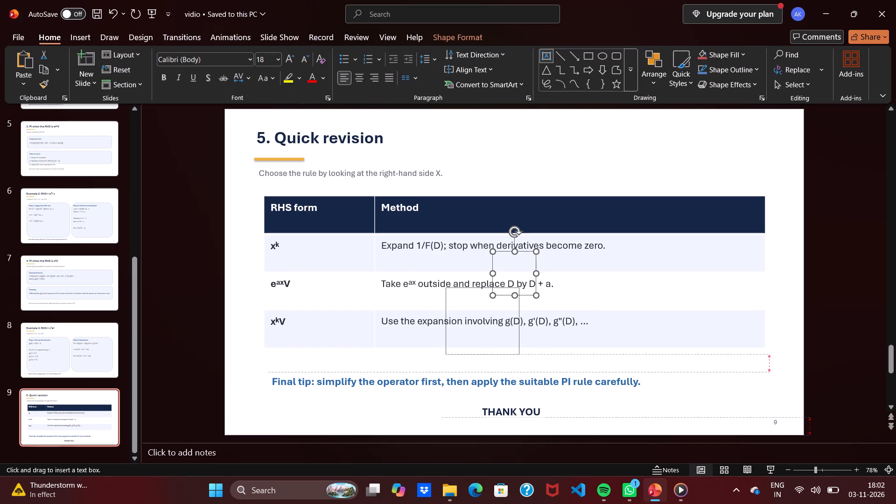
{"action": "left_click_drag", "start_coordinate": [429, 370], "coordinate": [496, 280]}
{"action": "left_click_drag", "start_coordinate": [505, 289], "coordinate": [424, 397]}
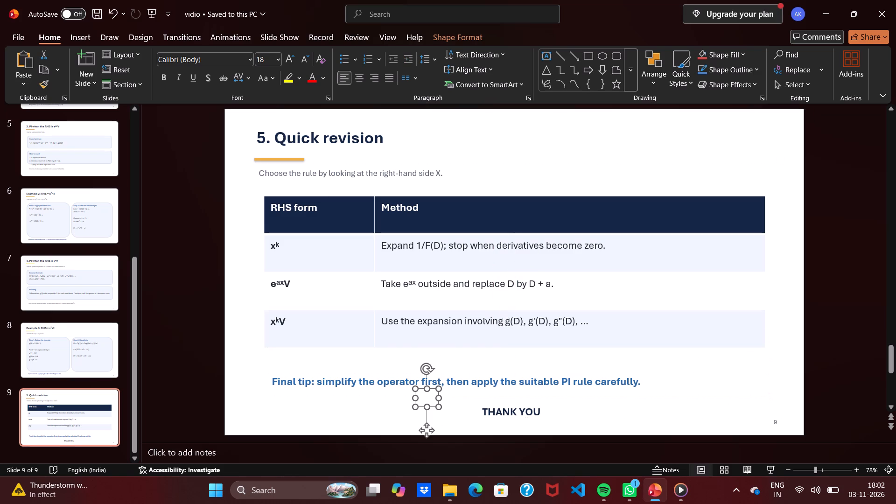
{"action": "left_click_drag", "start_coordinate": [440, 398], "coordinate": [501, 397]}
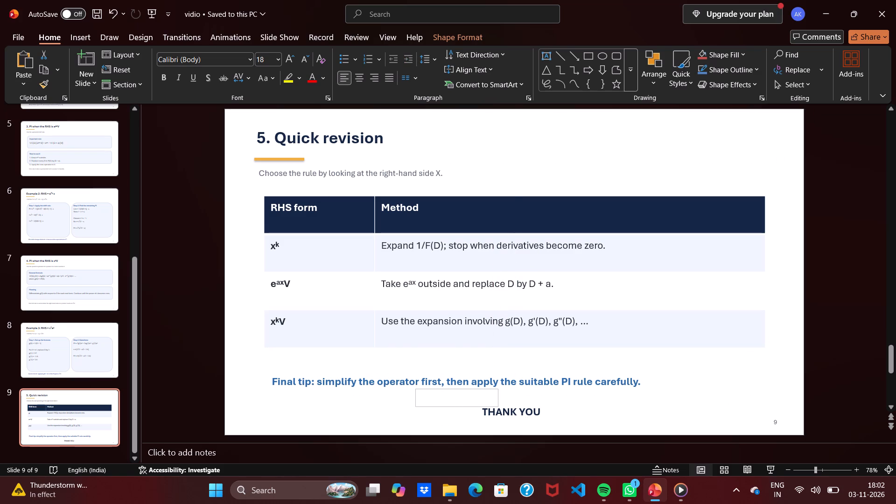
{"action": "left_click_drag", "start_coordinate": [501, 397], "coordinate": [586, 402]}
{"action": "left_click_drag", "start_coordinate": [586, 402], "coordinate": [619, 402]}
Enter "Roll no" followed by the student's roll number in the new text box.
{"action": "left_click", "coordinate": [472, 394]}
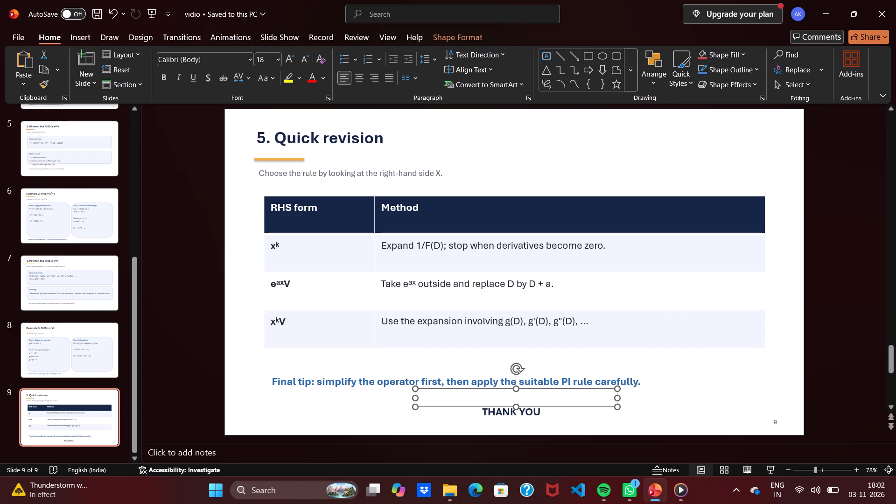
{"action": "right_click", "coordinate": [472, 394]}
{"action": "key", "text": "2"}
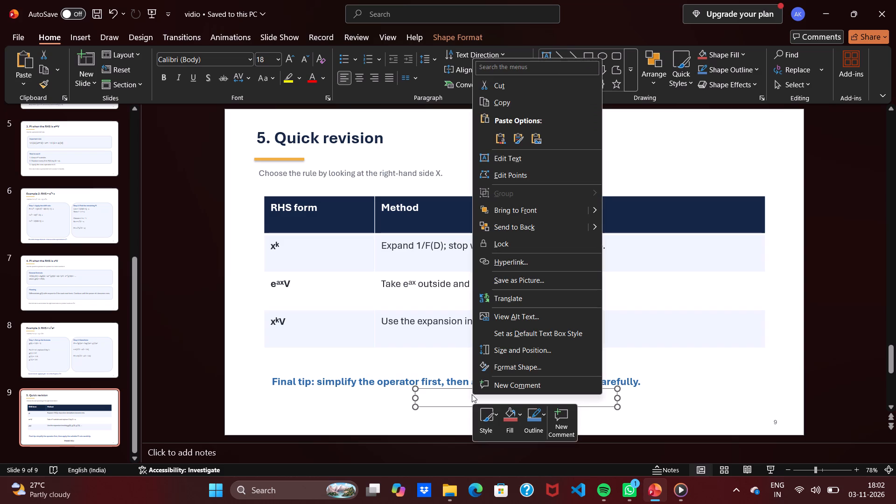
{"action": "left_click", "coordinate": [461, 396]}
{"action": "key", "text": "2"}
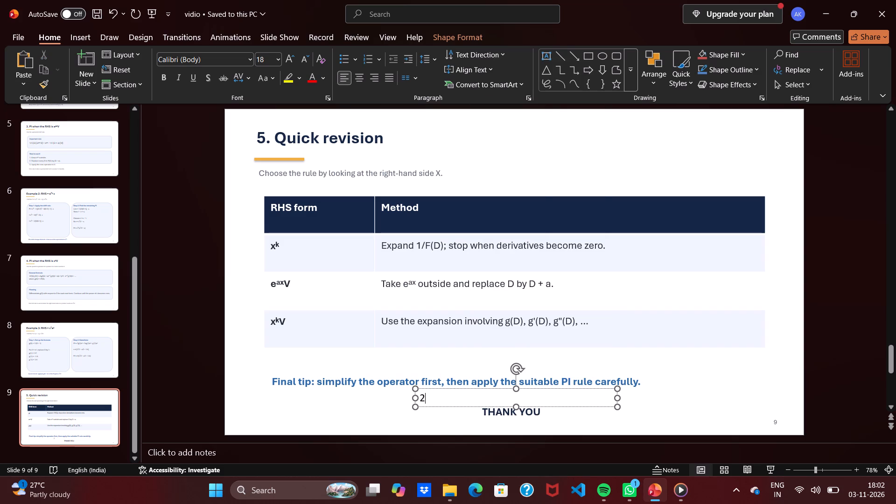
{"action": "key", "text": "BackSpace"}
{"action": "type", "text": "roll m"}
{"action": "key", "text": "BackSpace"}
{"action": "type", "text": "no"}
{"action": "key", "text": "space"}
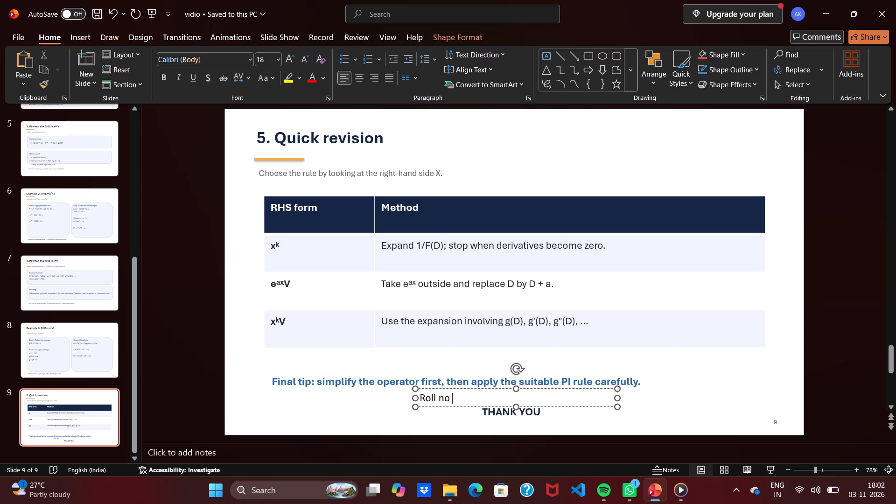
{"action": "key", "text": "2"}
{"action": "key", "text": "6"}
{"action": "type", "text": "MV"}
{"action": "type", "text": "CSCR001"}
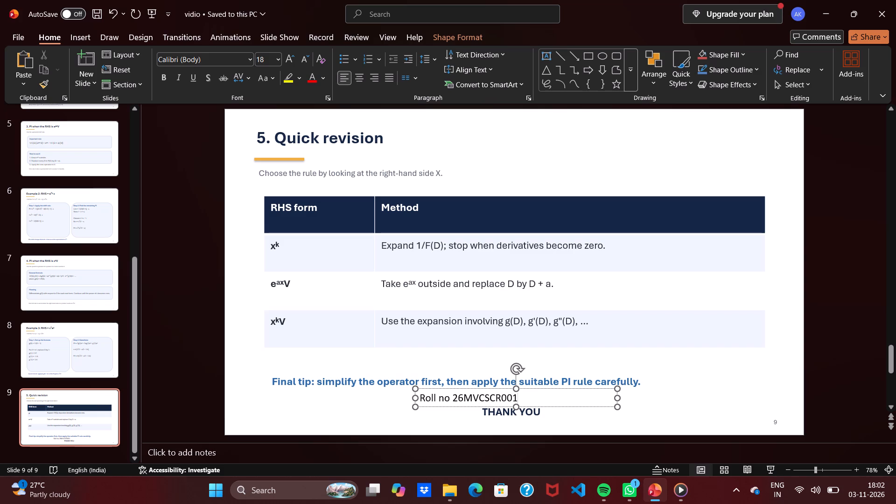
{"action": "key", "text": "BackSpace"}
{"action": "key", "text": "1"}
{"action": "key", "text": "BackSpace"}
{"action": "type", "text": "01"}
{"action": "left_click", "coordinate": [578, 427]}
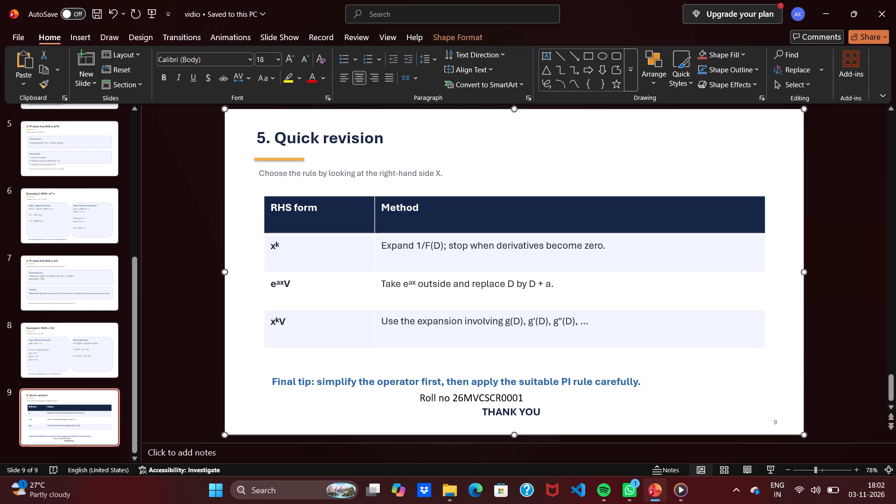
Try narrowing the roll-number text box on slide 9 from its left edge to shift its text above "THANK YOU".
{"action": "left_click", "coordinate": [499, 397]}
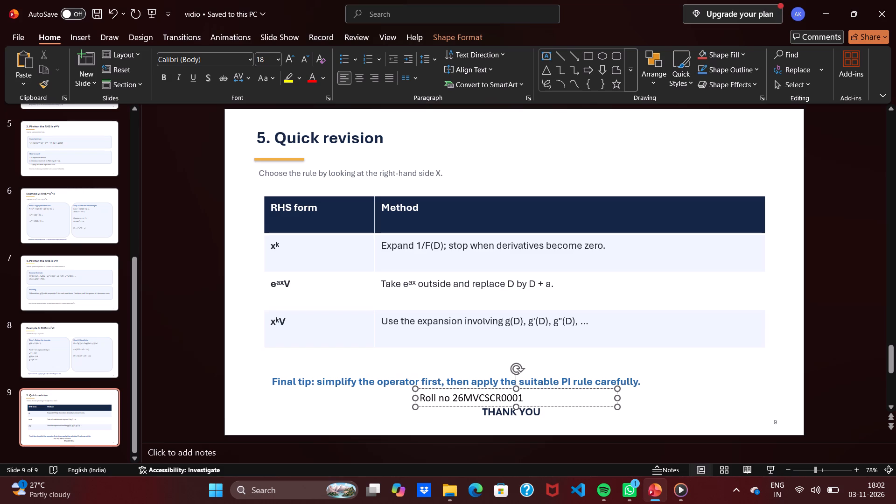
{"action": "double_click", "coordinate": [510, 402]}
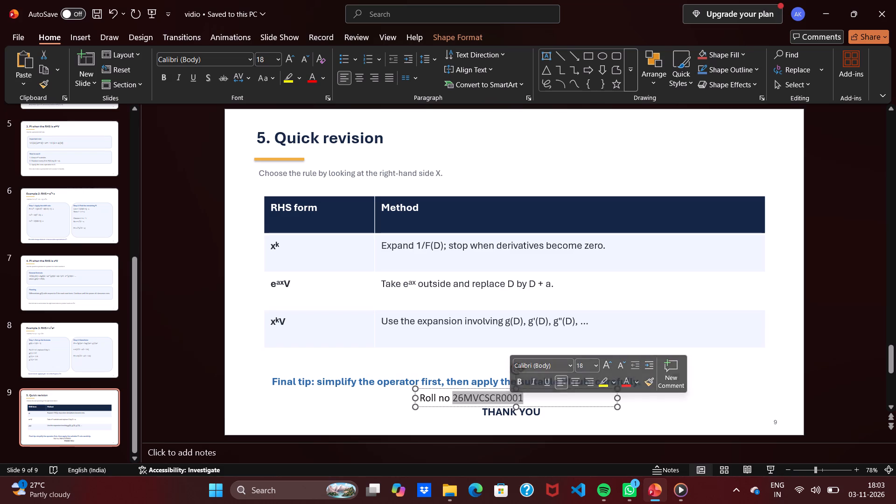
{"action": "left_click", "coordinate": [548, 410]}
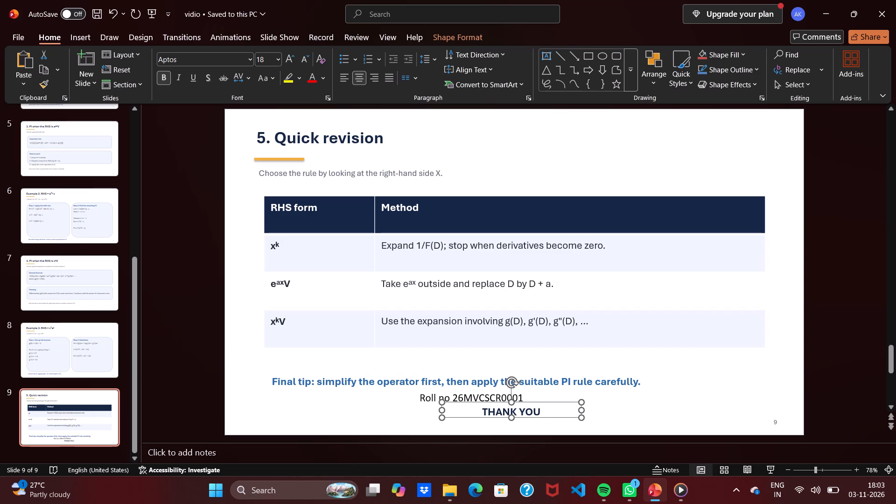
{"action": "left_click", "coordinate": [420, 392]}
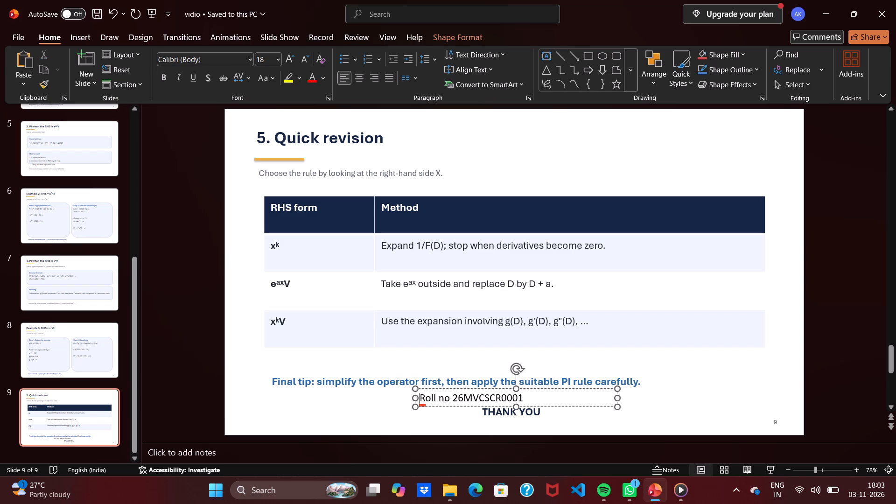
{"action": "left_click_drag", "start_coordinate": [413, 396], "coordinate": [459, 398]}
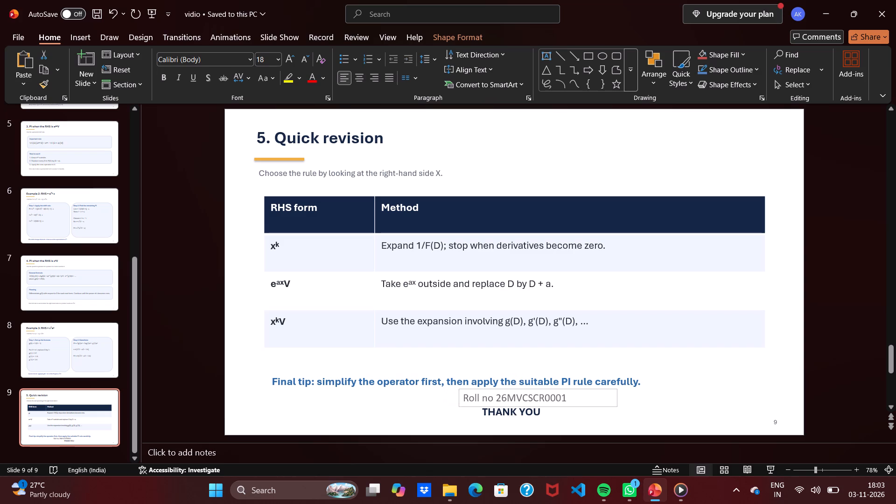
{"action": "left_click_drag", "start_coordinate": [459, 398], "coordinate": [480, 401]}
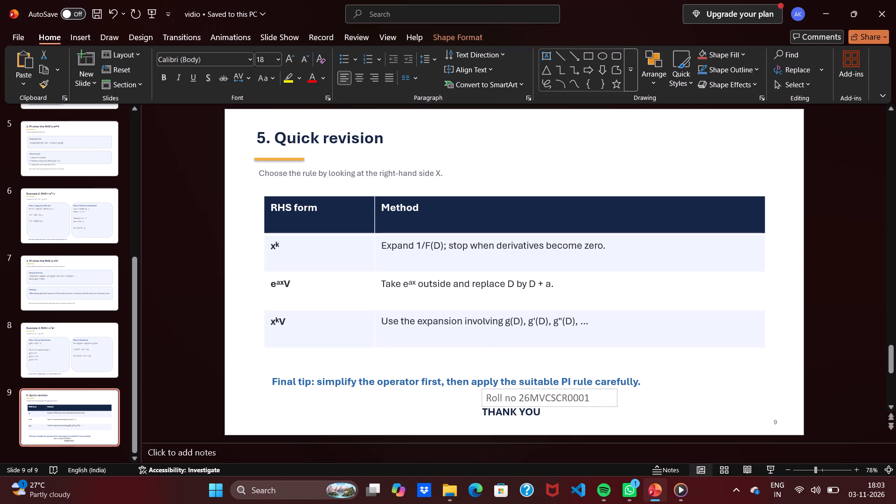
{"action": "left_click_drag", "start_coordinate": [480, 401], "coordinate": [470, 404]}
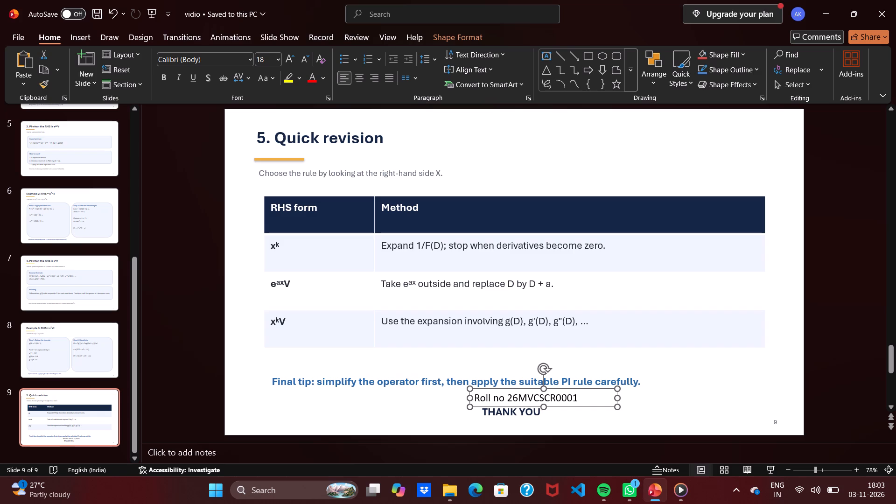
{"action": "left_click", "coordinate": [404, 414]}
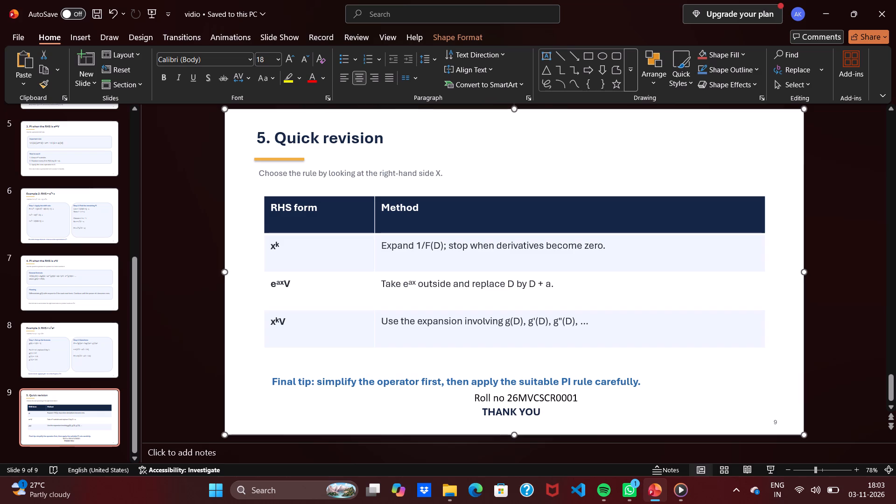
Extend the roll-number text box's left edge outward so its text starts beneath the word "operator" in the "Final tip" line.
{"action": "left_click", "coordinate": [529, 402]}
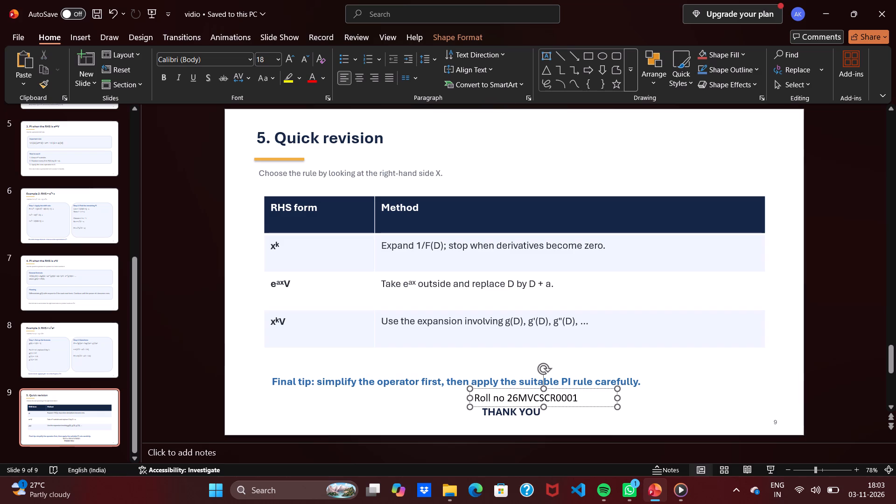
{"action": "double_click", "coordinate": [468, 398]}
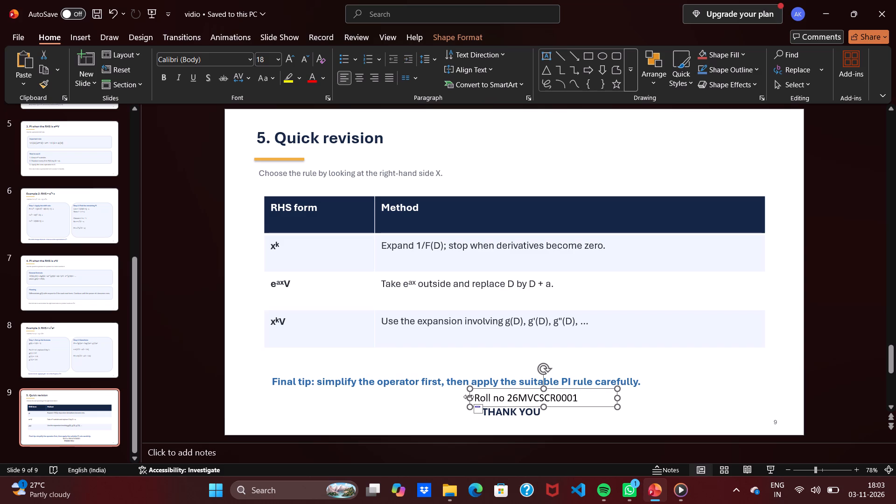
{"action": "left_click", "coordinate": [469, 397]}
{"action": "left_click_drag", "start_coordinate": [469, 397], "coordinate": [390, 395]}
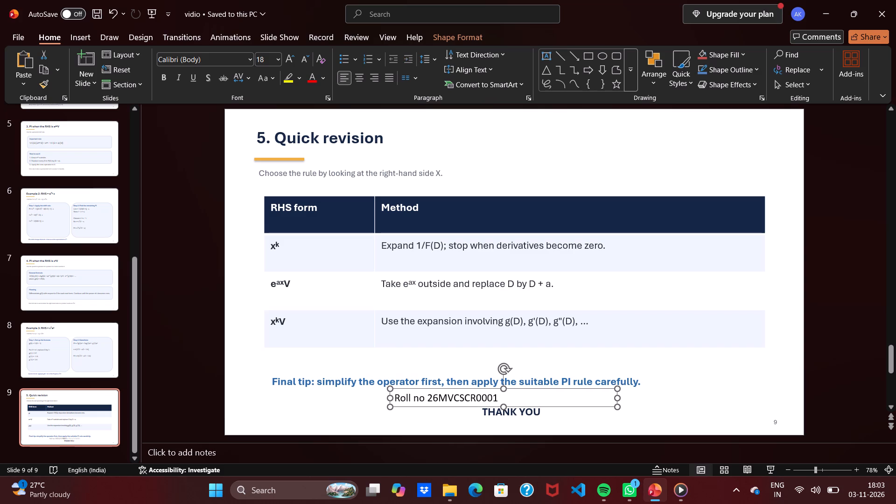
Widen the "THANK YOU" text box by extending its left edge so its centred text sits beneath the roll number.
{"action": "left_click", "coordinate": [480, 409]}
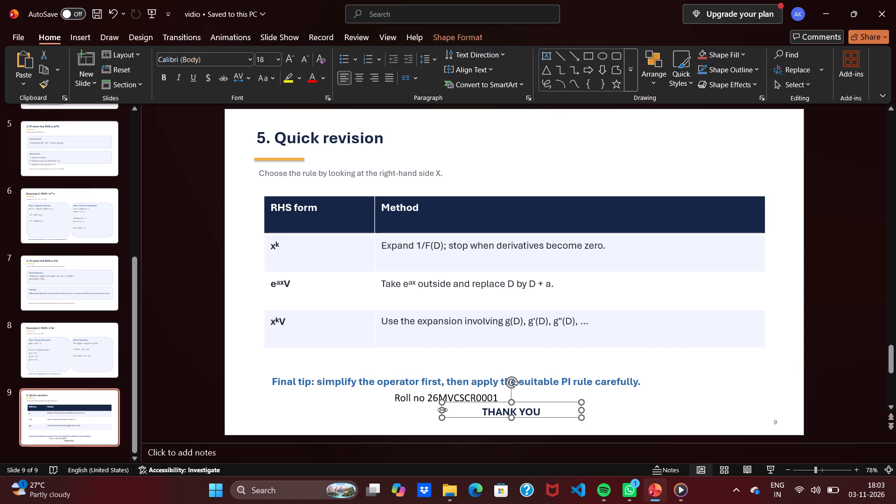
{"action": "left_click", "coordinate": [442, 410]}
{"action": "left_click_drag", "start_coordinate": [442, 410], "coordinate": [338, 416]}
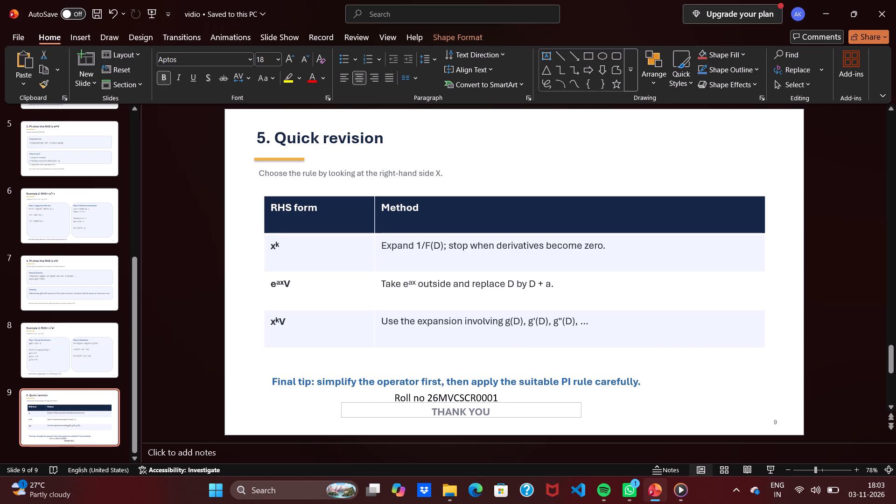
{"action": "left_click_drag", "start_coordinate": [338, 416], "coordinate": [322, 413]}
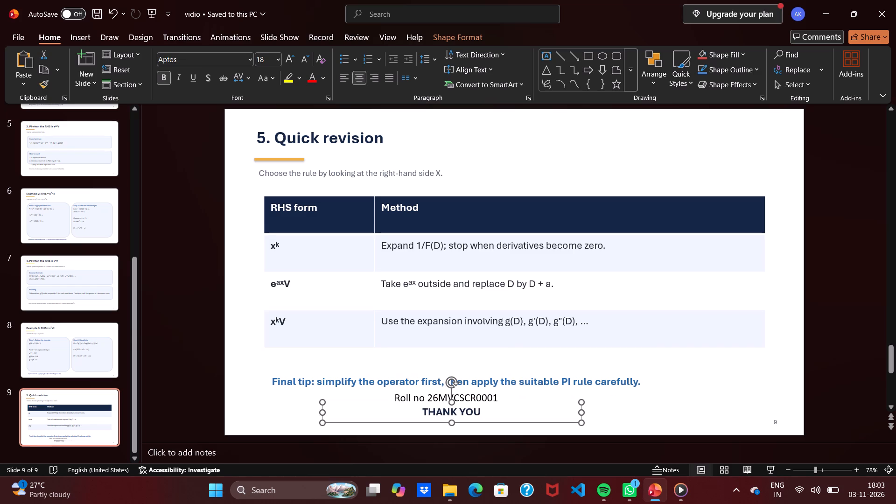
{"action": "left_click", "coordinate": [637, 424]}
Insert the "one piece" picture from the device's Gallery folder onto the title slide, slide 1.
{"action": "scroll", "coordinate": [637, 424], "scroll_direction": "up", "scroll_amount": 4}
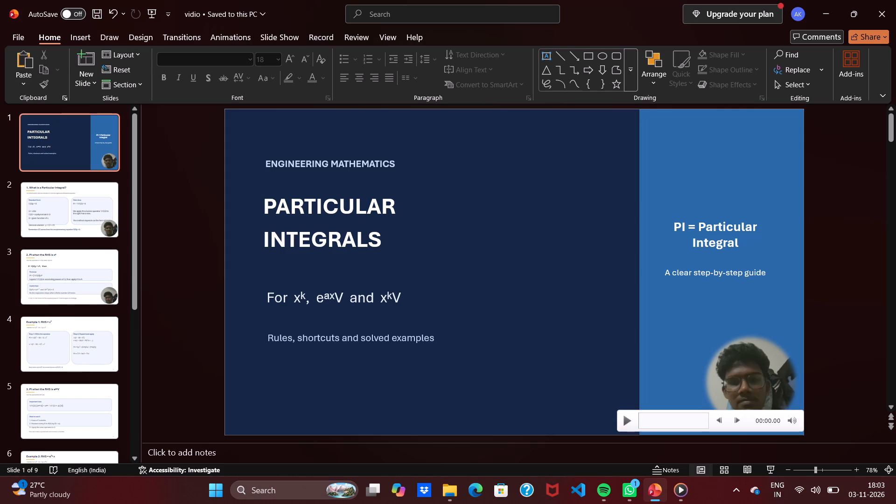
{"action": "left_click", "coordinate": [78, 36]}
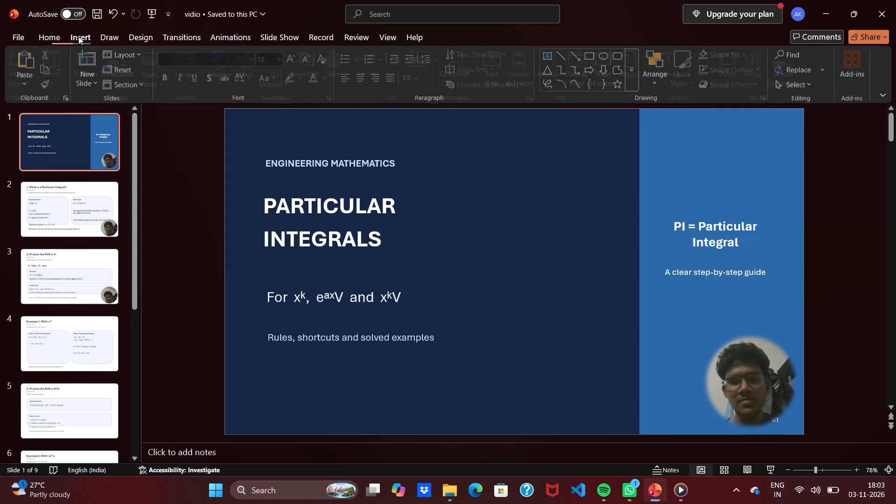
{"action": "left_click", "coordinate": [89, 60]}
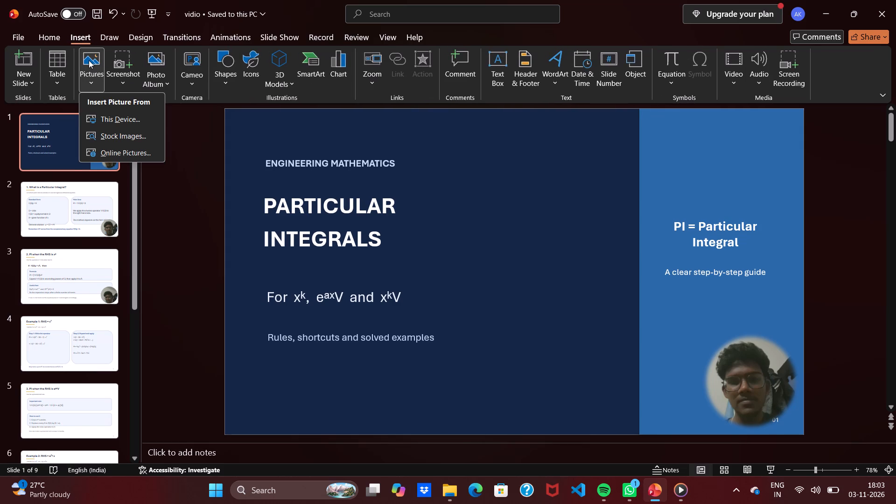
{"action": "left_click", "coordinate": [118, 121]}
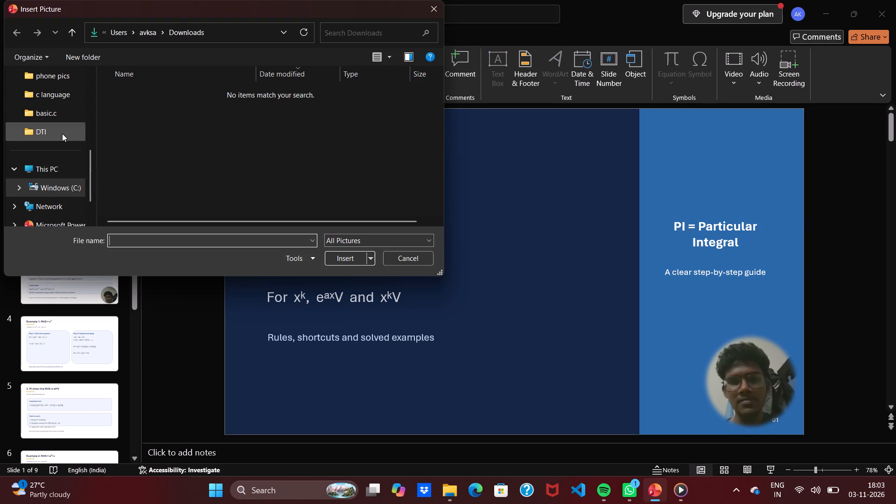
{"action": "scroll", "coordinate": [62, 133], "scroll_direction": "up", "scroll_amount": 6}
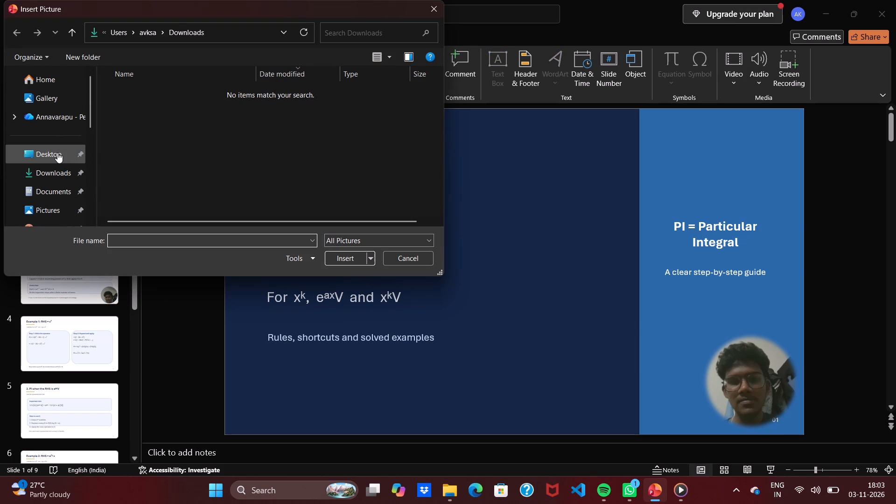
{"action": "left_click", "coordinate": [55, 171]}
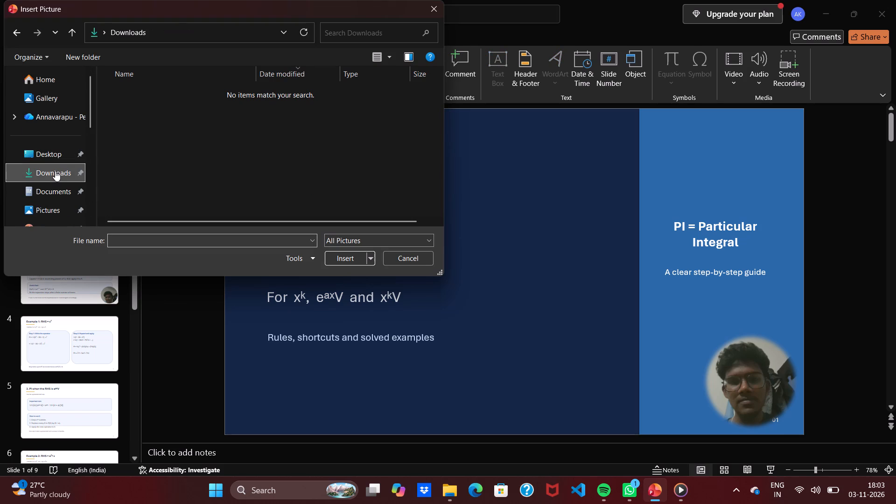
{"action": "left_click", "coordinate": [53, 190]}
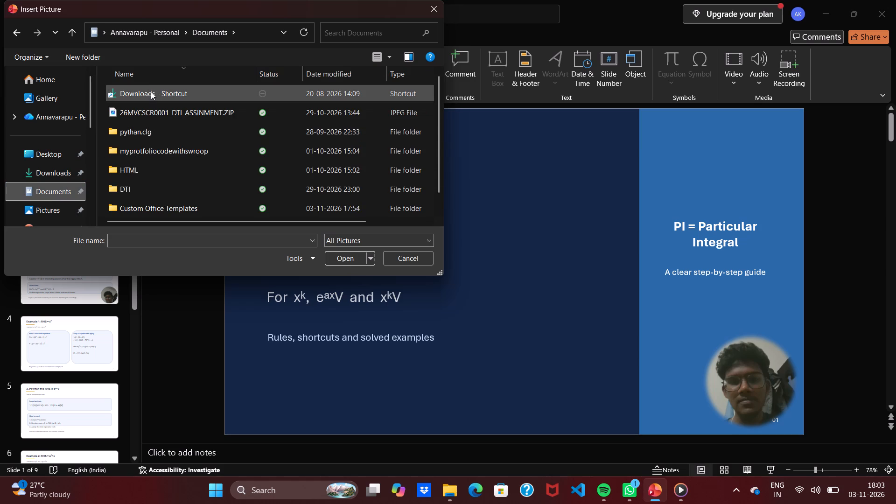
{"action": "scroll", "coordinate": [148, 145], "scroll_direction": "down", "scroll_amount": 2}
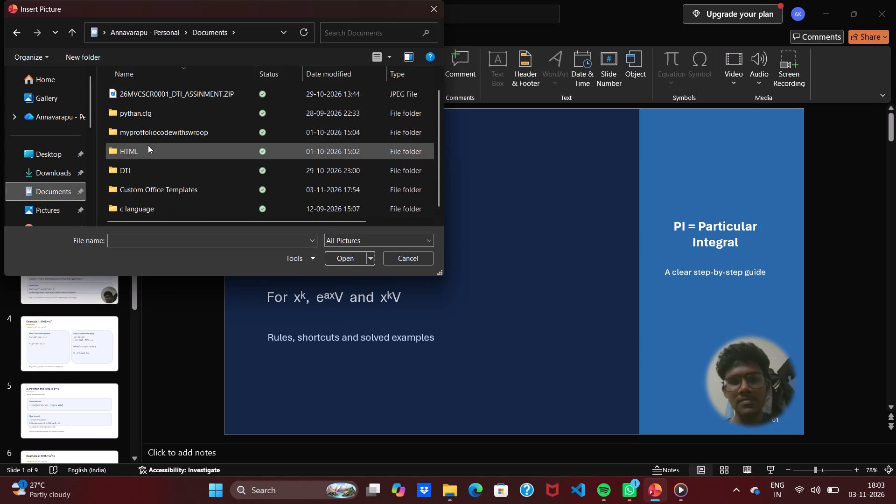
{"action": "scroll", "coordinate": [50, 152], "scroll_direction": "up", "scroll_amount": 1}
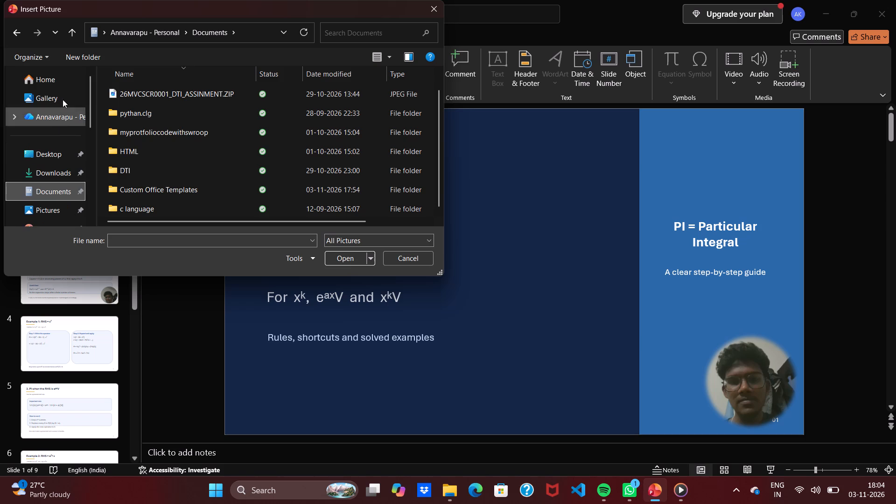
{"action": "left_click", "coordinate": [67, 94]}
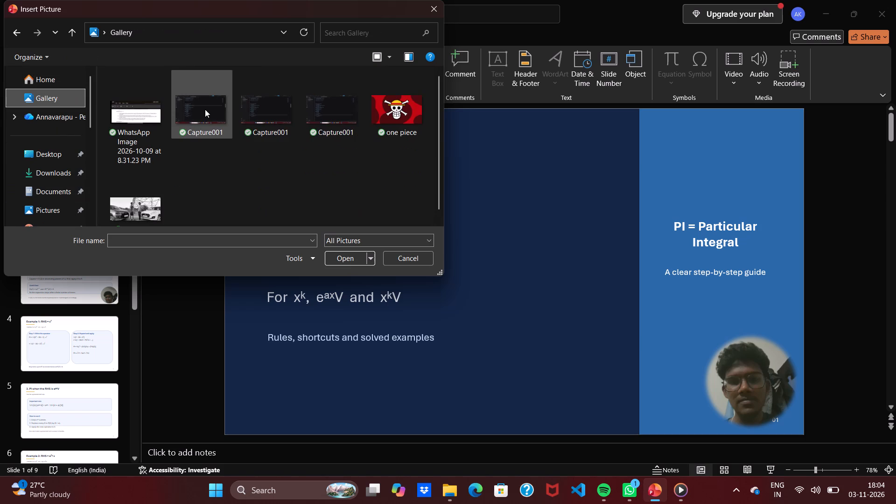
{"action": "scroll", "coordinate": [209, 109], "scroll_direction": "down", "scroll_amount": 1}
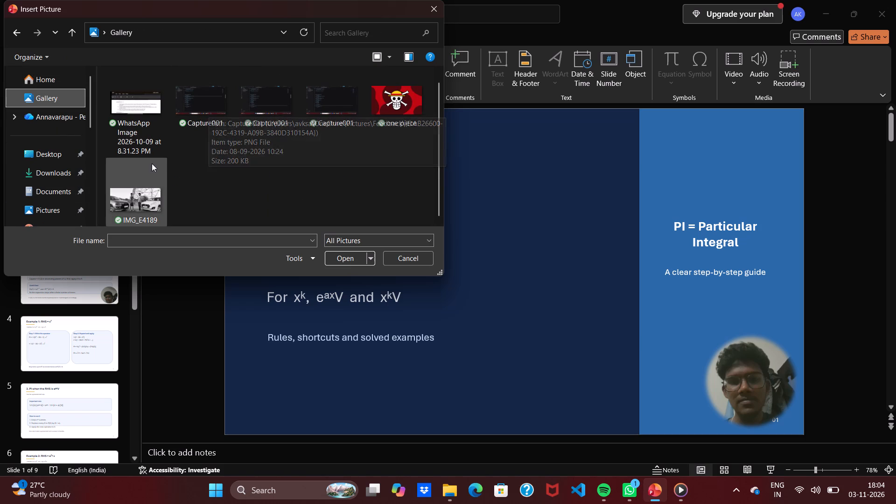
{"action": "left_click", "coordinate": [141, 186]}
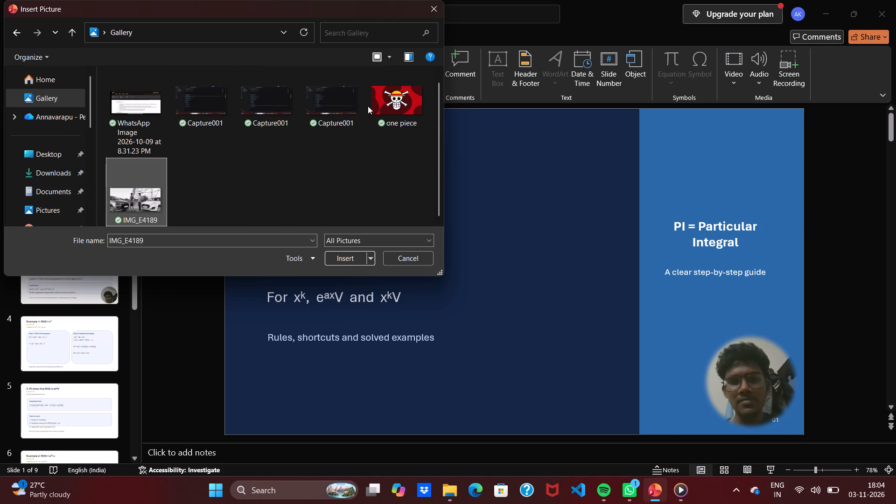
{"action": "double_click", "coordinate": [397, 96]}
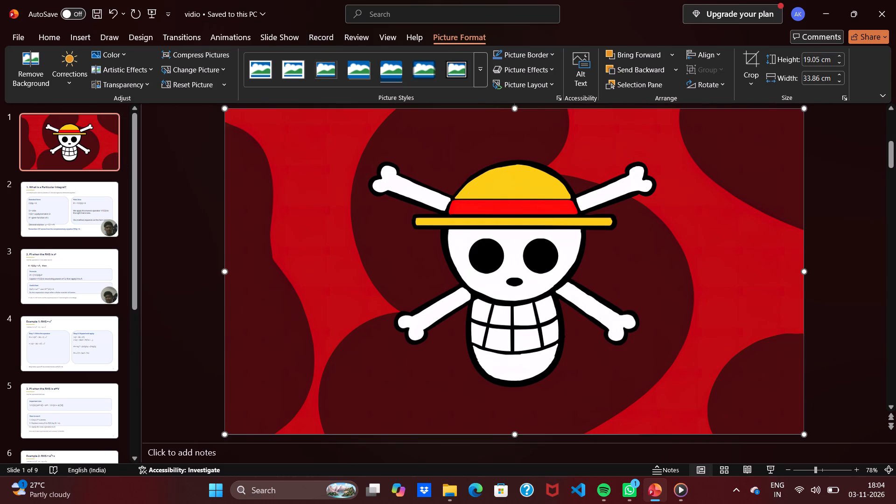
Shrink the skull picture on slide 1 proportionally to about 7.97 cm high and 14.17 cm wide.
{"action": "double_click", "coordinate": [618, 189]}
{"action": "double_click", "coordinate": [803, 113]}
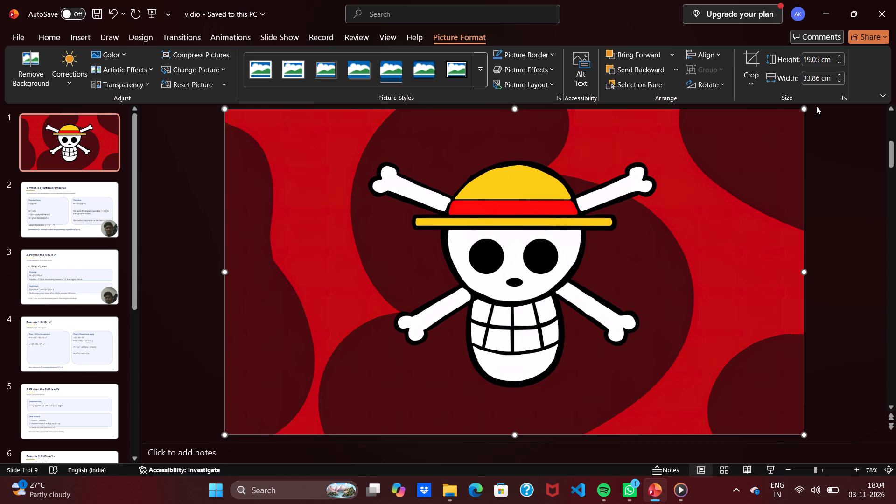
{"action": "left_click", "coordinate": [805, 109]}
{"action": "left_click_drag", "start_coordinate": [805, 109], "coordinate": [632, 203]}
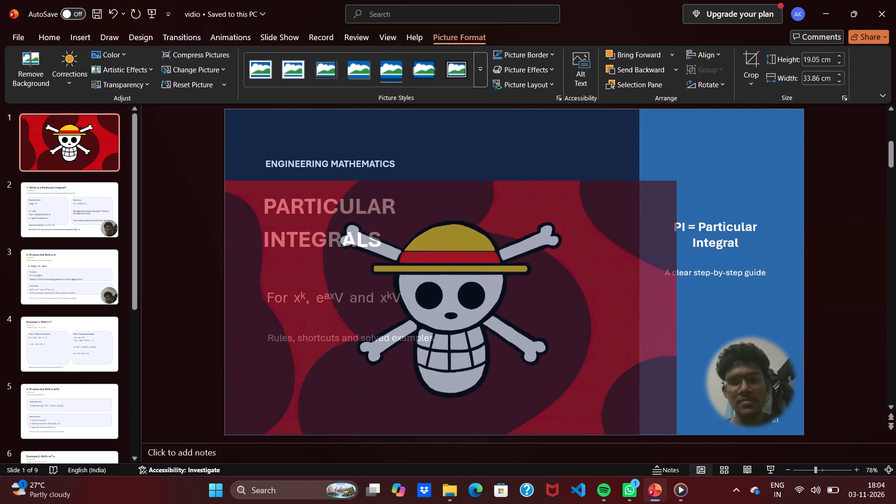
{"action": "left_click_drag", "start_coordinate": [632, 203], "coordinate": [532, 220]}
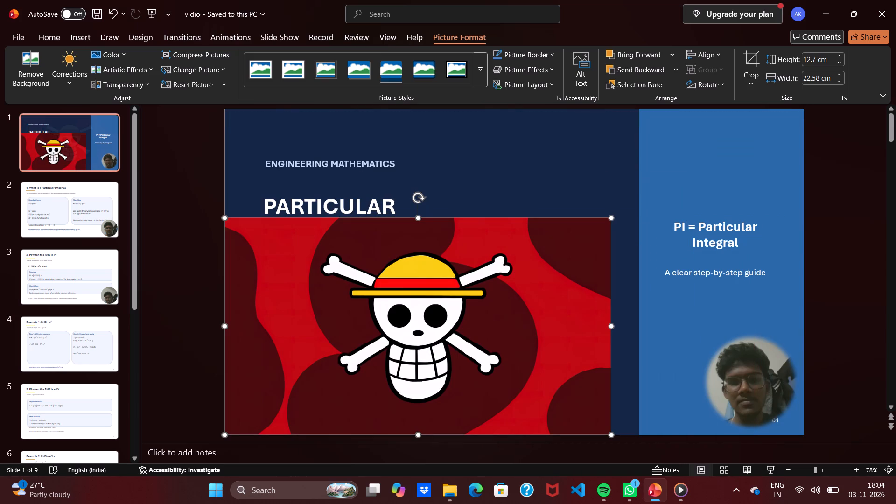
{"action": "double_click", "coordinate": [612, 433]}
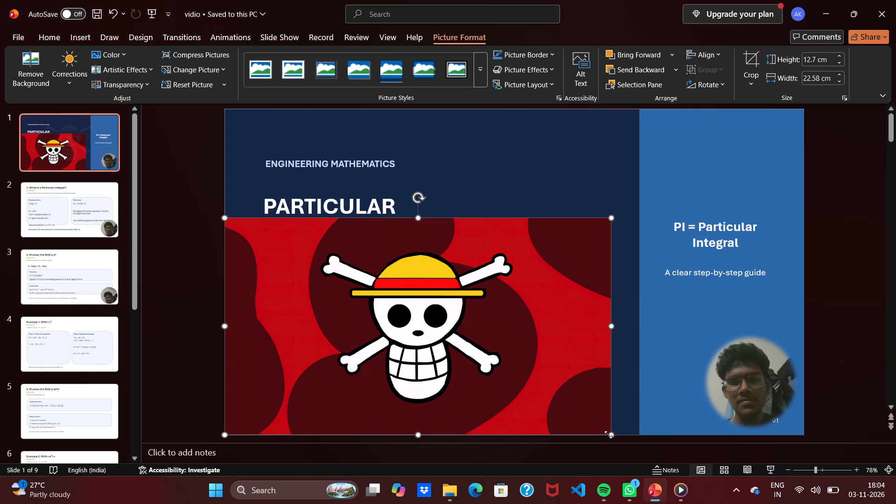
{"action": "left_click", "coordinate": [609, 434]}
{"action": "left_click_drag", "start_coordinate": [609, 434], "coordinate": [467, 316]}
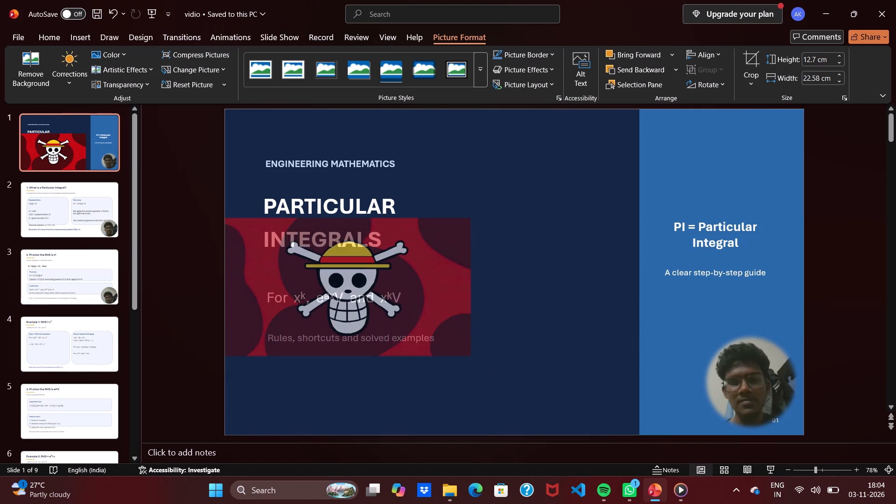
{"action": "left_click_drag", "start_coordinate": [467, 316], "coordinate": [467, 315]}
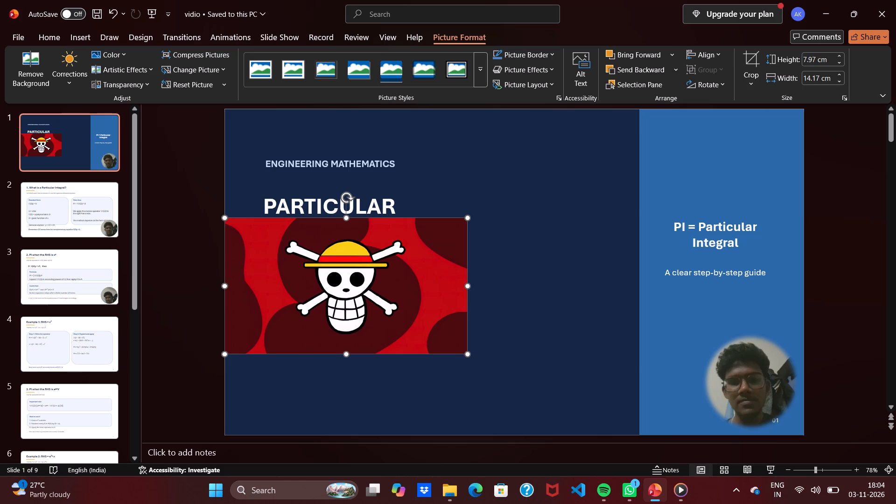
Shrink the skull picture slightly further from its upper-right corner so its top edge sits clear of the word "PARTICULAR".
{"action": "double_click", "coordinate": [225, 357]}
{"action": "double_click", "coordinate": [472, 287]}
{"action": "left_click", "coordinate": [441, 253]}
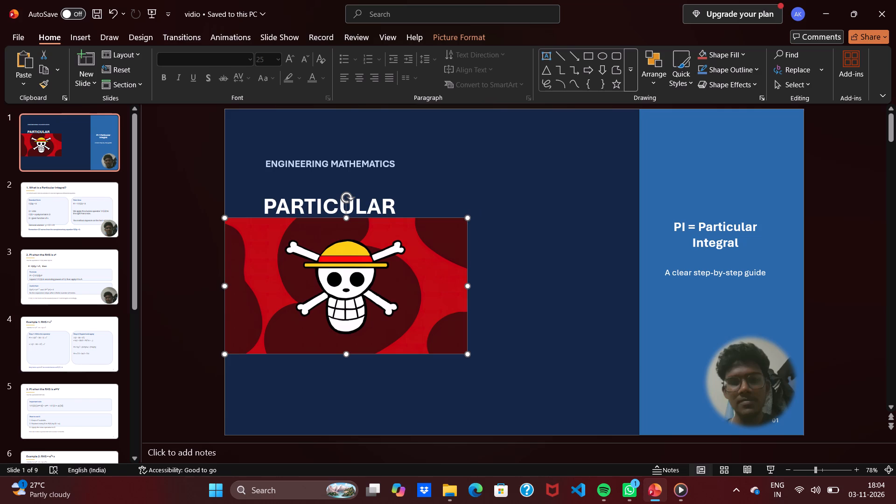
{"action": "triple_click", "coordinate": [466, 219]}
{"action": "left_click_drag", "start_coordinate": [466, 219], "coordinate": [441, 341]}
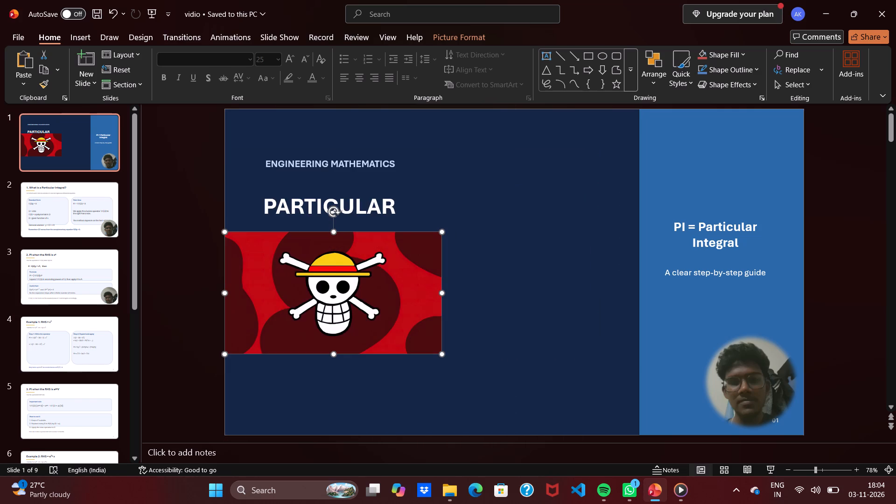
Move the picture across the edge of the blue side panel, just below "PI = Particular Integral".
{"action": "left_click_drag", "start_coordinate": [385, 295], "coordinate": [658, 168]}
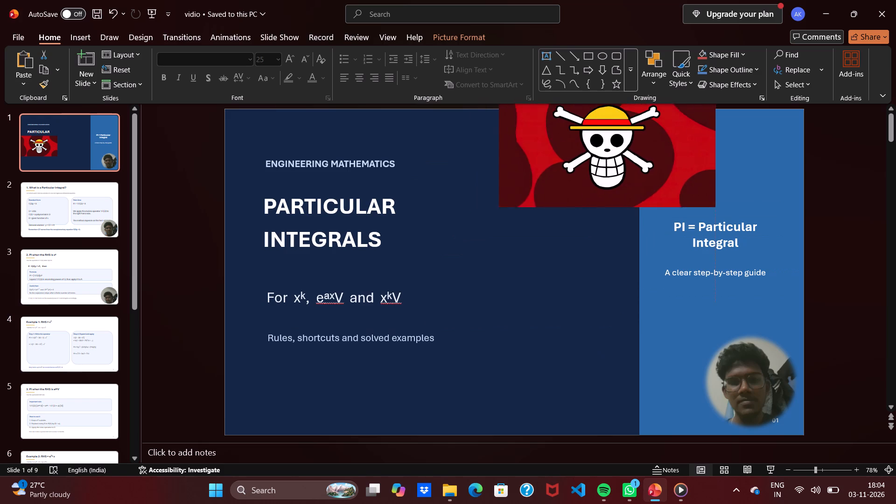
{"action": "left_click_drag", "start_coordinate": [658, 168], "coordinate": [588, 180]}
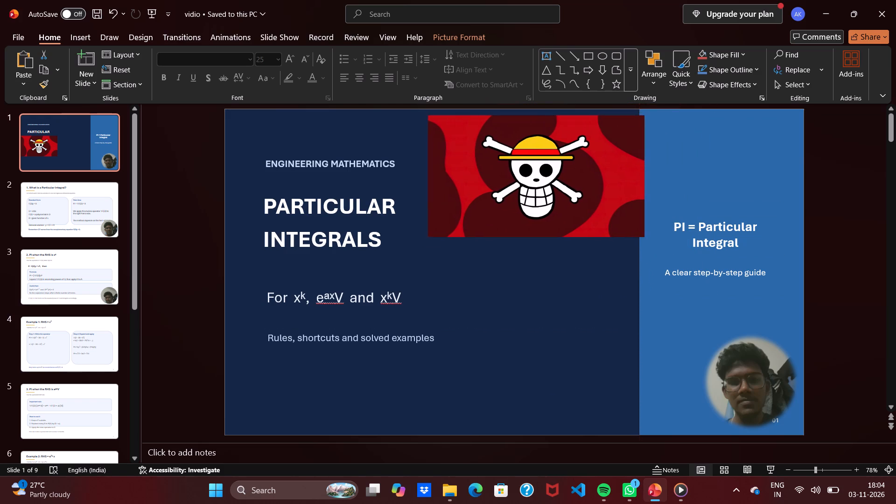
{"action": "left_click_drag", "start_coordinate": [588, 180], "coordinate": [716, 332]}
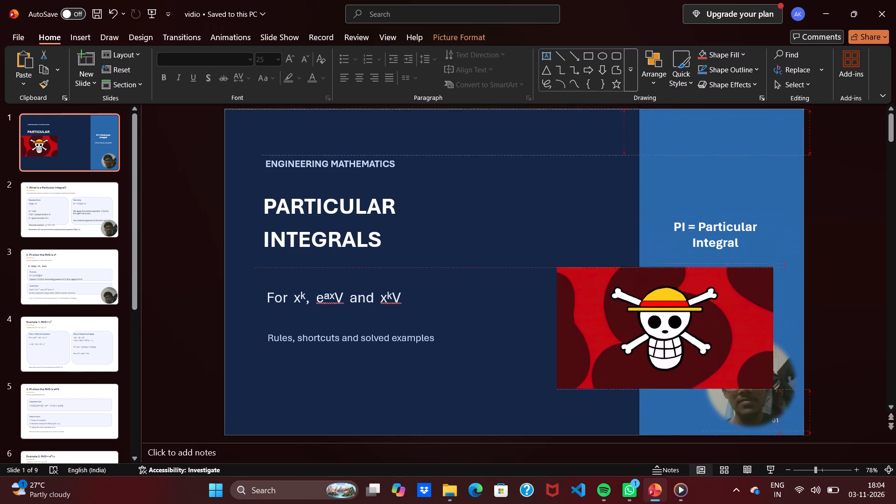
{"action": "left_click_drag", "start_coordinate": [716, 332], "coordinate": [756, 176]}
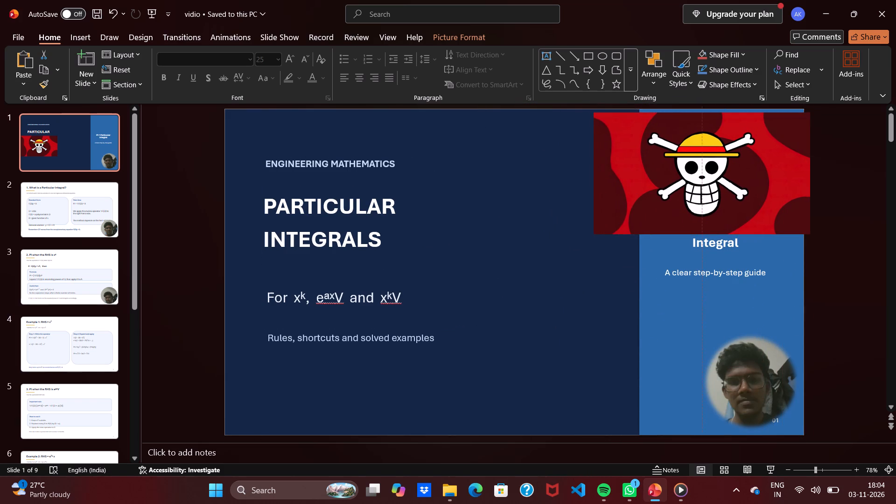
{"action": "left_click_drag", "start_coordinate": [756, 176], "coordinate": [743, 173]}
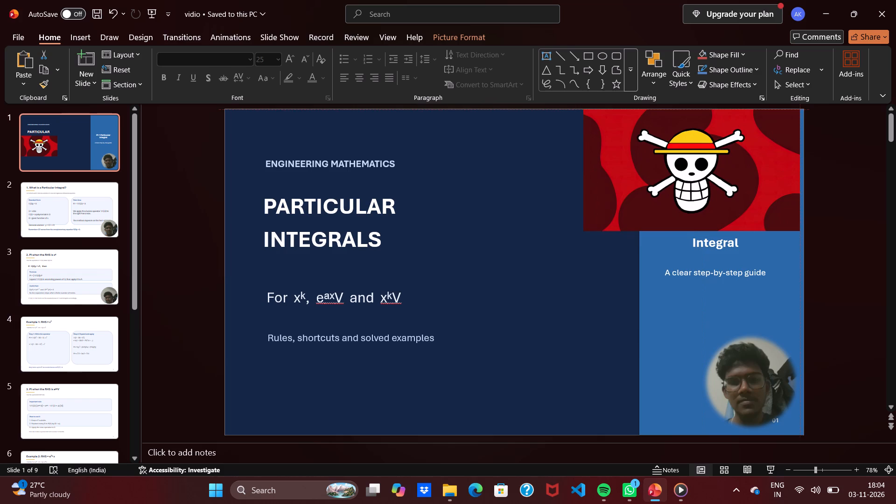
{"action": "left_click_drag", "start_coordinate": [743, 173], "coordinate": [721, 319]}
{"action": "left_click", "coordinate": [721, 319]}
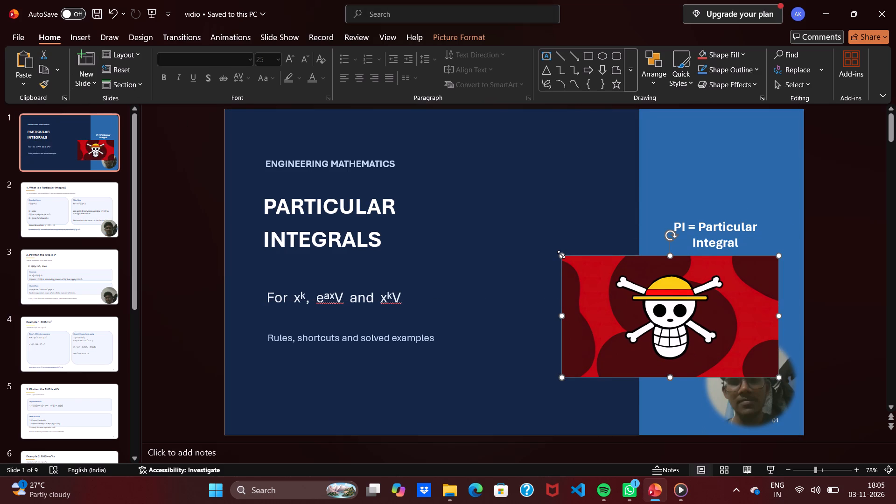
Shrink the picture proportionally from its upper-left corner until it is about as wide as the blue side panel.
{"action": "left_click_drag", "start_coordinate": [561, 254], "coordinate": [665, 312]}
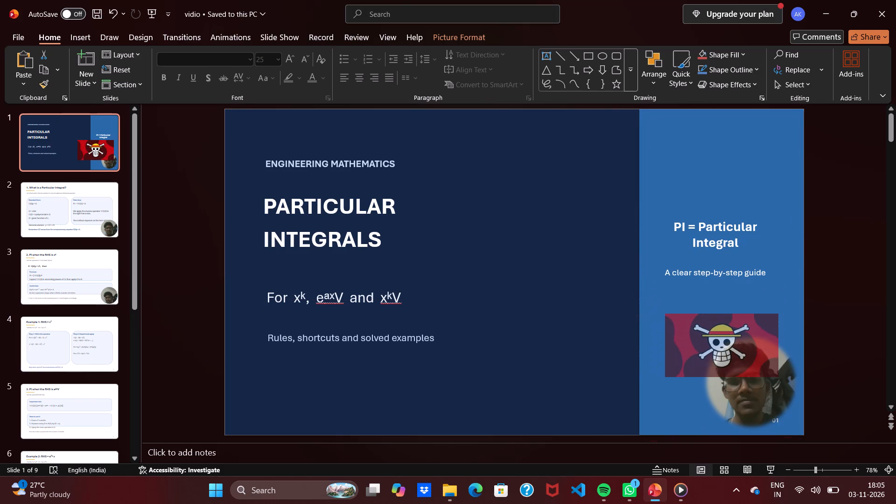
{"action": "left_click_drag", "start_coordinate": [665, 312], "coordinate": [615, 299]}
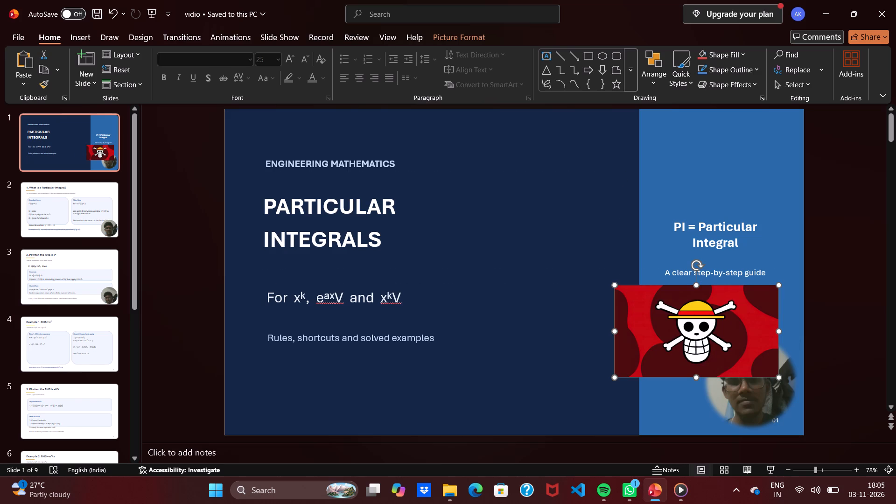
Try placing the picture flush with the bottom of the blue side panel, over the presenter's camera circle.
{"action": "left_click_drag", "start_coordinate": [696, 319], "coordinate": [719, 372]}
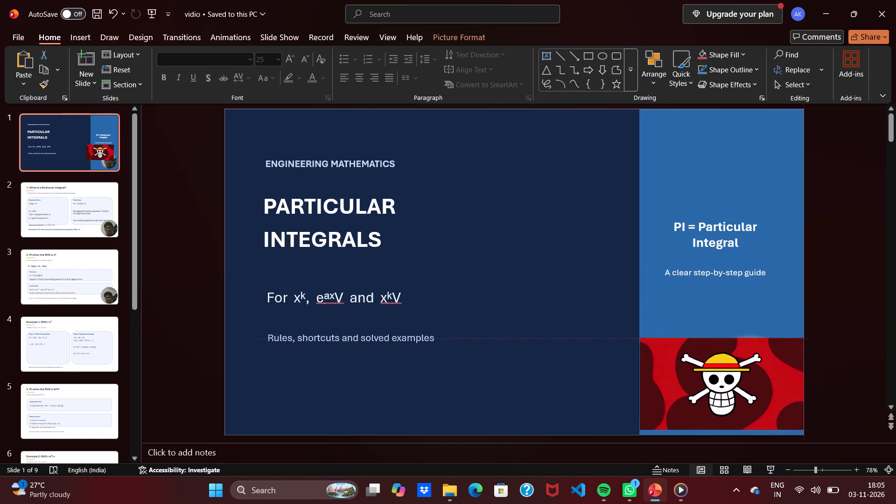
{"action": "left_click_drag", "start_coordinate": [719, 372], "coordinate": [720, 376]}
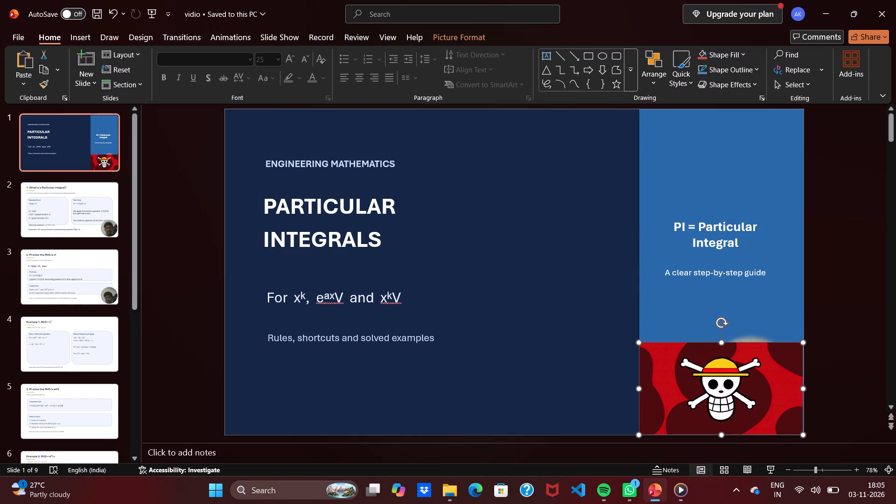
Move the picture to the top of the blue side panel, flush with the slide's upper corner above "PI = Particular Integral".
{"action": "left_click_drag", "start_coordinate": [722, 384], "coordinate": [717, 150]}
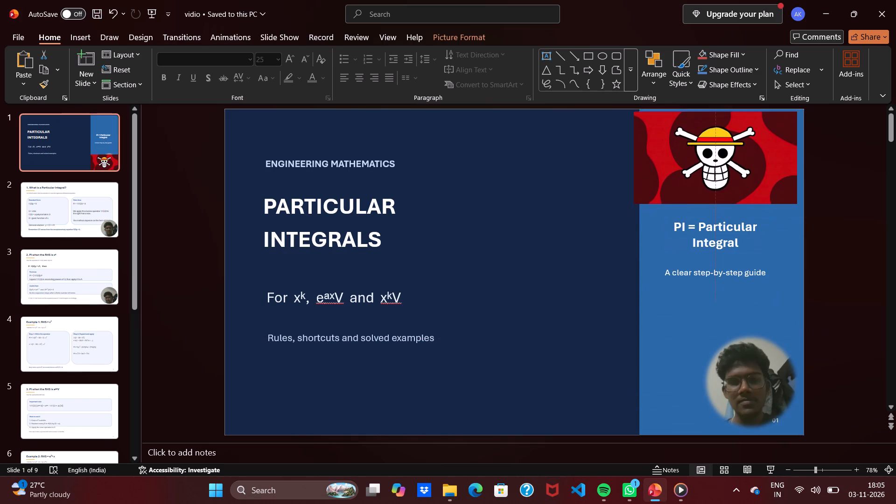
{"action": "left_click_drag", "start_coordinate": [717, 150], "coordinate": [721, 151]}
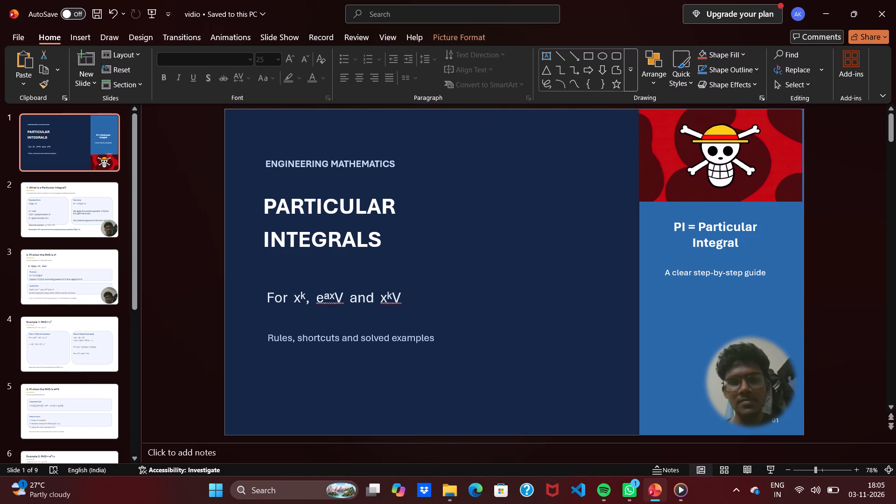
{"action": "left_click_drag", "start_coordinate": [721, 151], "coordinate": [722, 151]}
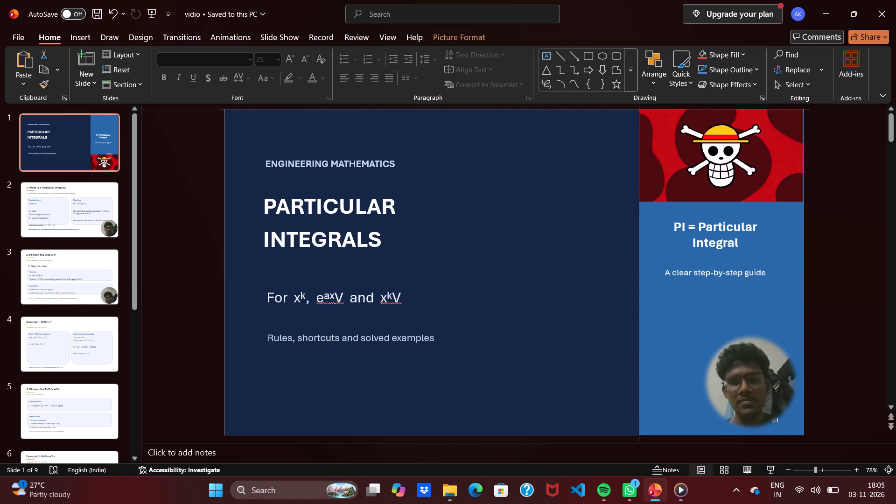
{"action": "left_click_drag", "start_coordinate": [722, 151], "coordinate": [722, 149]}
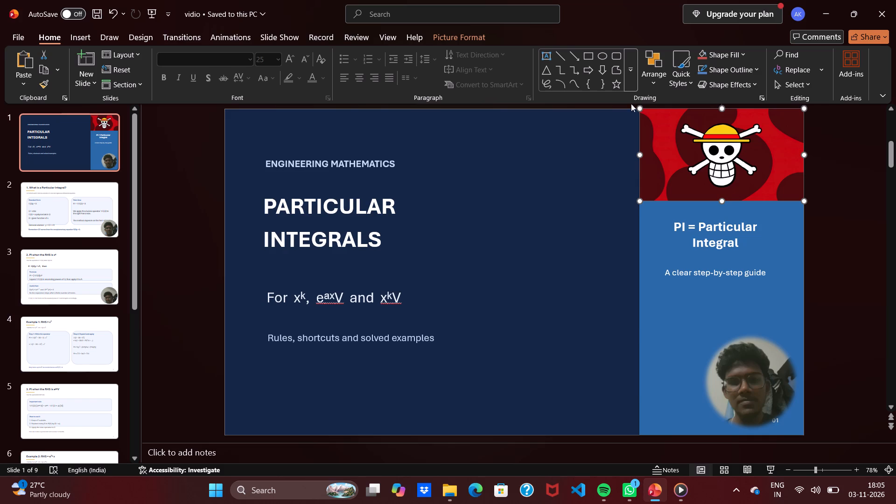
Insert a 2.54 cm oval and place it over the picture's left edge, near the top of the slide.
{"action": "left_click", "coordinate": [601, 55]}
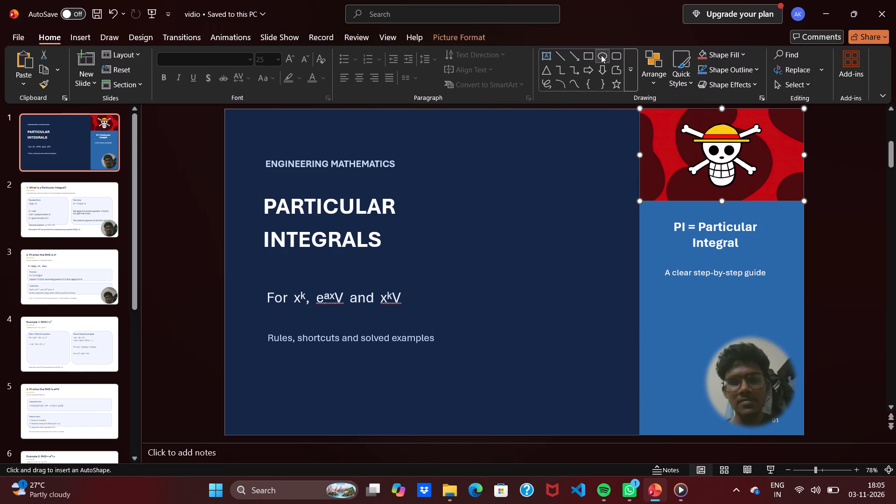
{"action": "left_click", "coordinate": [658, 128]}
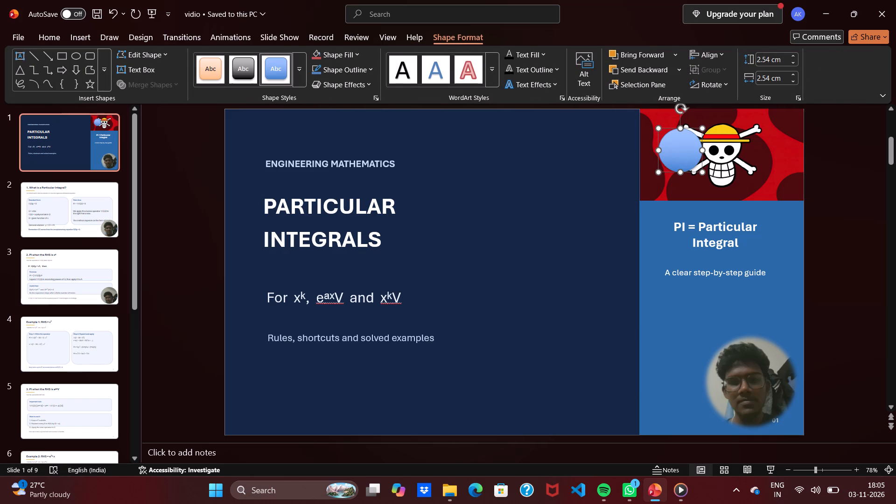
{"action": "left_click_drag", "start_coordinate": [678, 146], "coordinate": [745, 163]}
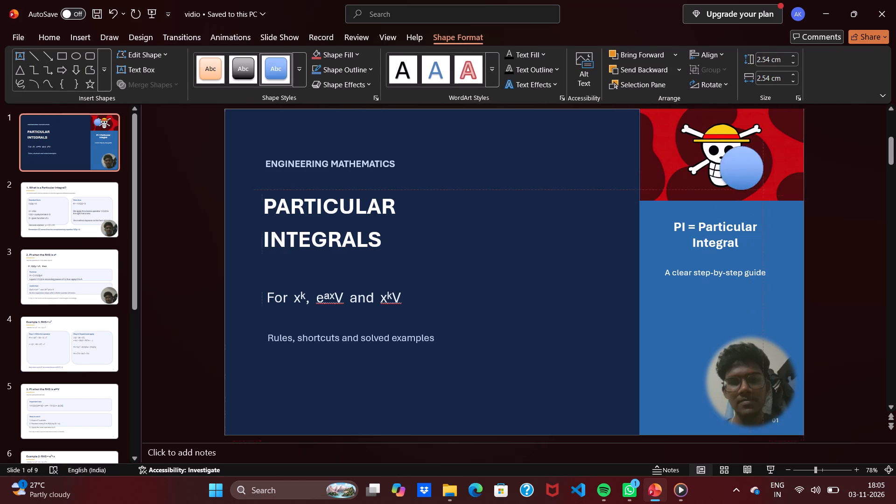
{"action": "left_click_drag", "start_coordinate": [745, 163], "coordinate": [654, 128]}
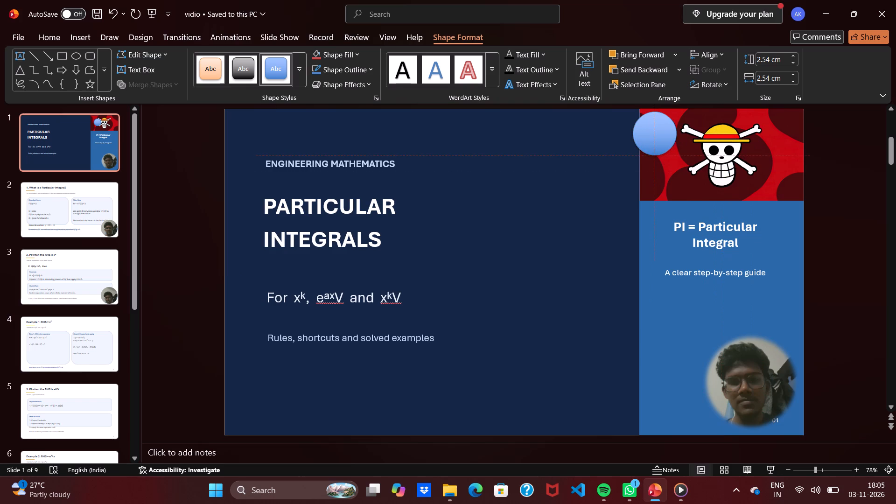
{"action": "left_click_drag", "start_coordinate": [654, 128], "coordinate": [659, 134]}
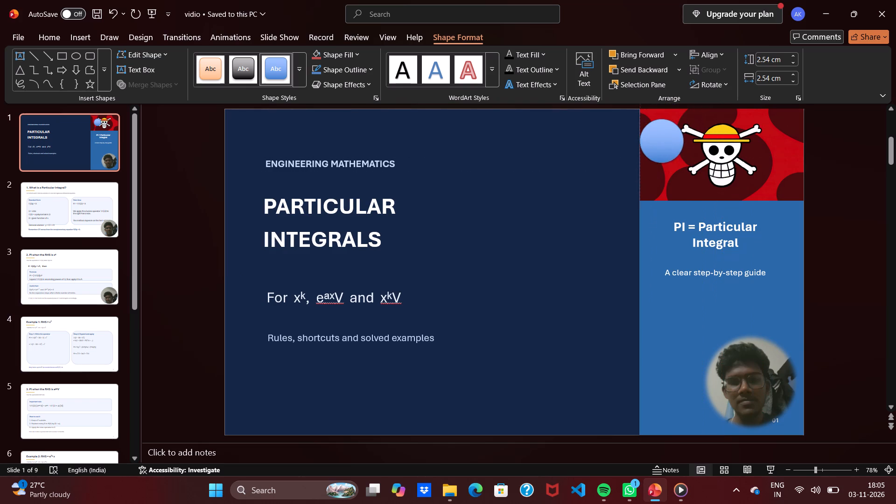
{"action": "left_click_drag", "start_coordinate": [659, 134], "coordinate": [641, 130]}
{"action": "left_click", "coordinate": [639, 147]}
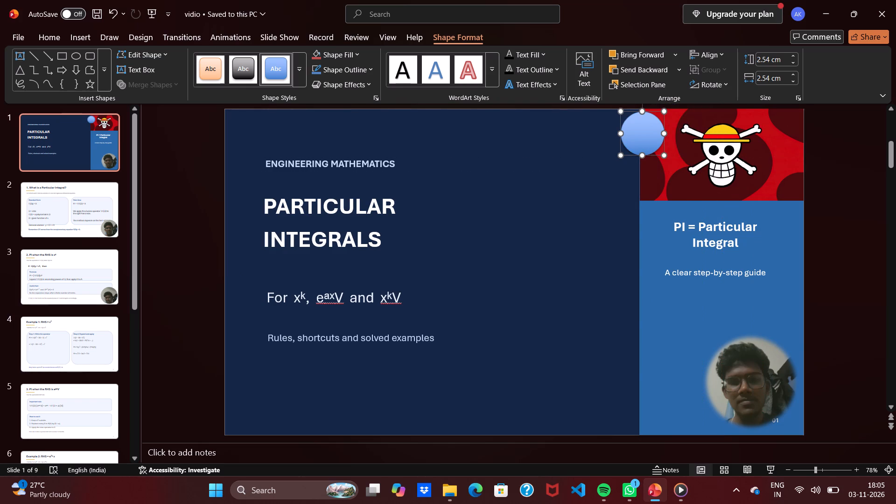
Reshape the oval into a tall, narrow ellipse about 20.04 cm high and 2.05 cm wide, beside the blue side panel.
{"action": "left_click_drag", "start_coordinate": [665, 114], "coordinate": [649, 143]}
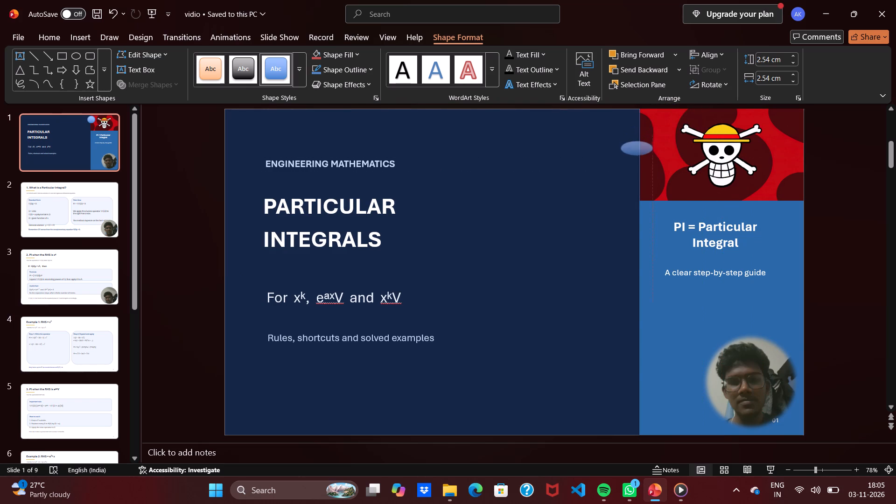
{"action": "left_click_drag", "start_coordinate": [649, 143], "coordinate": [643, 155]}
{"action": "left_click_drag", "start_coordinate": [640, 155], "coordinate": [619, 202]}
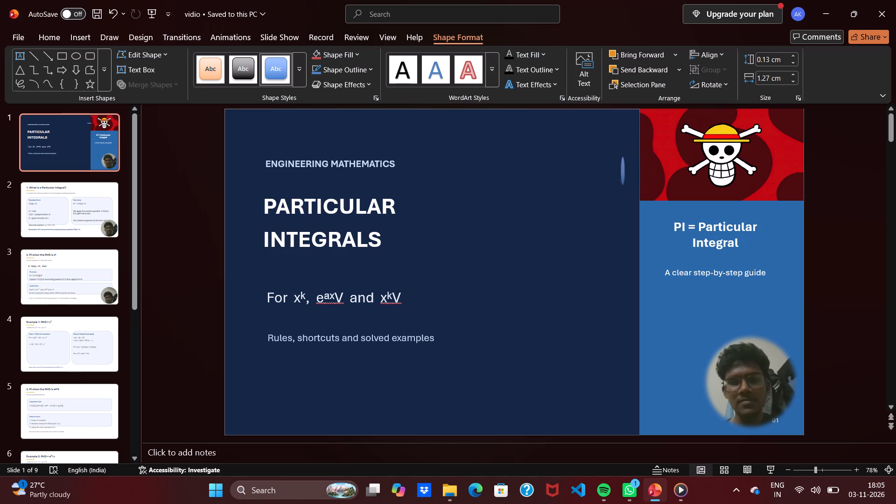
{"action": "left_click_drag", "start_coordinate": [619, 202], "coordinate": [586, 501]}
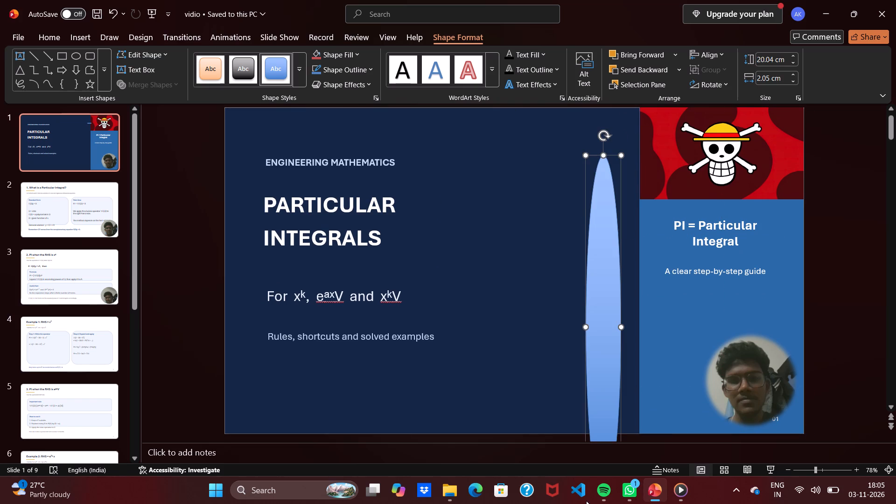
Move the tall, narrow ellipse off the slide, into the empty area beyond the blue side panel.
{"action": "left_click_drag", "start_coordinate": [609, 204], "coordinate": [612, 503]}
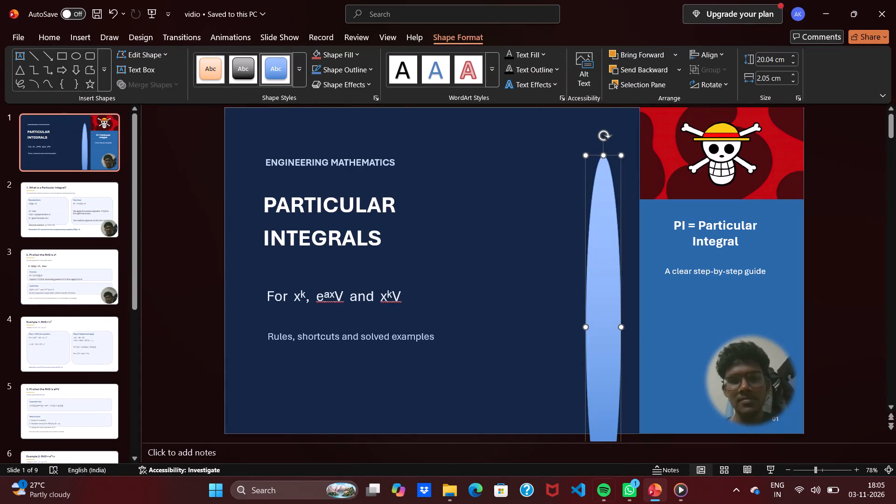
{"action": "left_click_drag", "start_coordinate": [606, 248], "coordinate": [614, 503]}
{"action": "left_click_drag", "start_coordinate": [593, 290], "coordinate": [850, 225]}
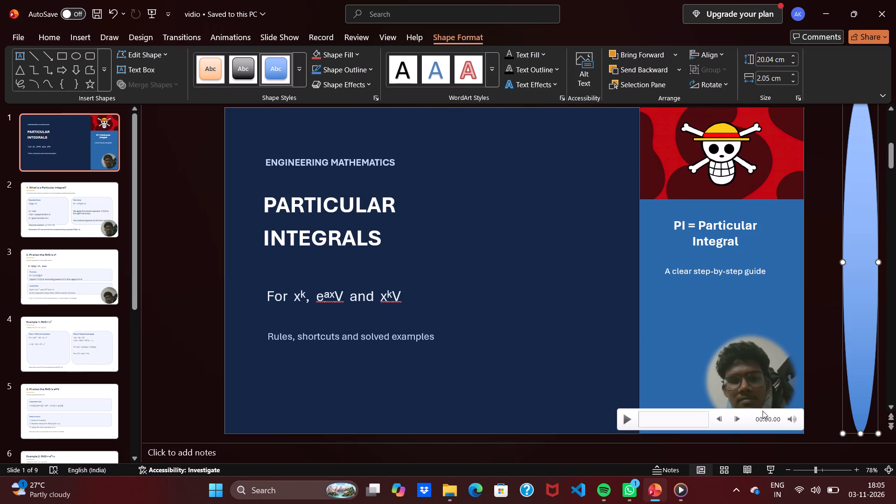
Close the vidio presentation without saving its changes.
{"action": "left_click", "coordinate": [874, 9]}
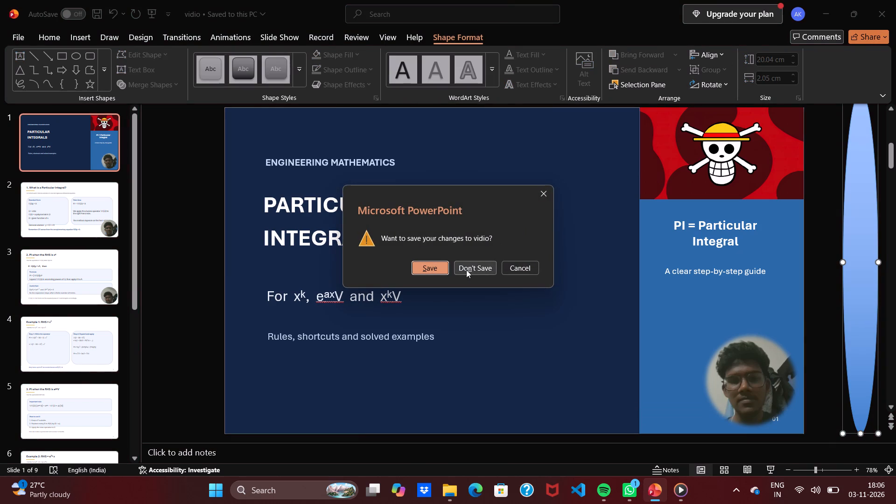
{"action": "left_click", "coordinate": [466, 270]}
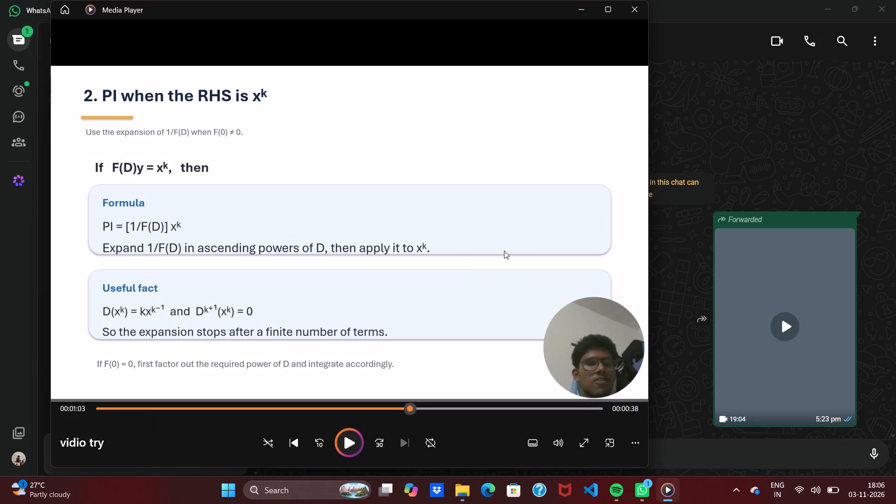
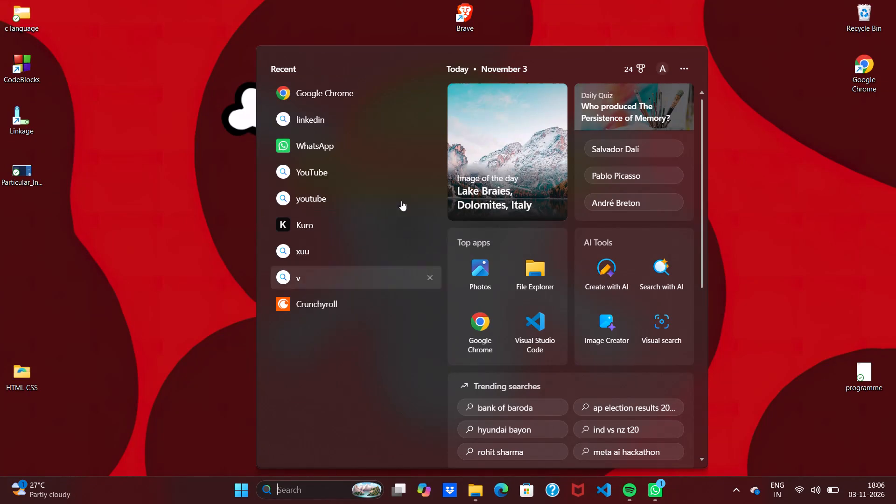
Launch PowerPoint again from the desktop.
{"action": "left_click", "coordinate": [239, 480]}
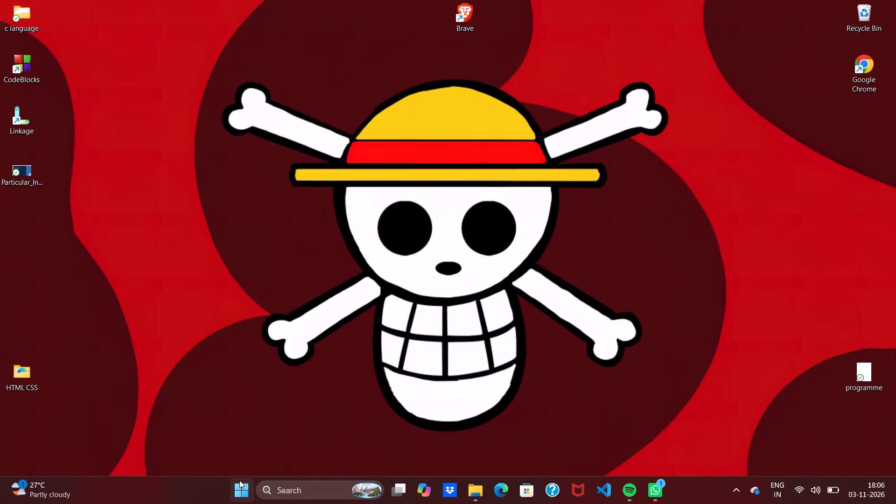
{"action": "left_click", "coordinate": [413, 138]}
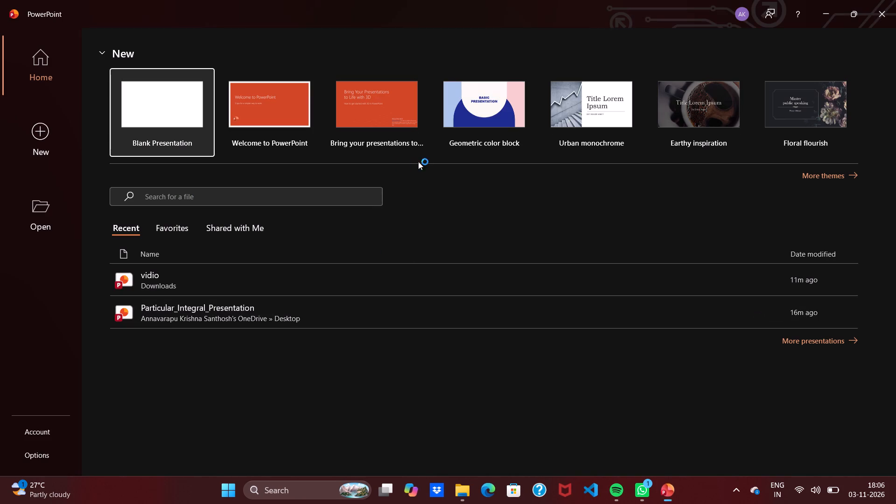
Open the recent presentation Particular_Integral_Presentation.
{"action": "double_click", "coordinate": [198, 318]}
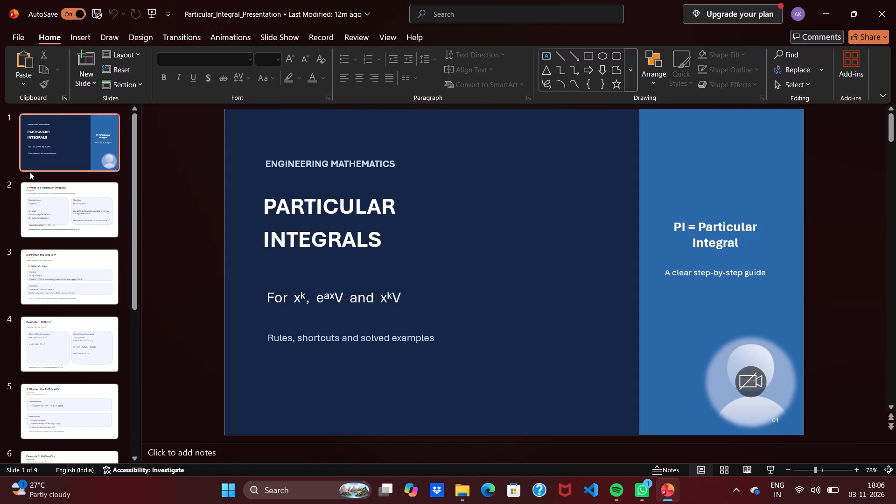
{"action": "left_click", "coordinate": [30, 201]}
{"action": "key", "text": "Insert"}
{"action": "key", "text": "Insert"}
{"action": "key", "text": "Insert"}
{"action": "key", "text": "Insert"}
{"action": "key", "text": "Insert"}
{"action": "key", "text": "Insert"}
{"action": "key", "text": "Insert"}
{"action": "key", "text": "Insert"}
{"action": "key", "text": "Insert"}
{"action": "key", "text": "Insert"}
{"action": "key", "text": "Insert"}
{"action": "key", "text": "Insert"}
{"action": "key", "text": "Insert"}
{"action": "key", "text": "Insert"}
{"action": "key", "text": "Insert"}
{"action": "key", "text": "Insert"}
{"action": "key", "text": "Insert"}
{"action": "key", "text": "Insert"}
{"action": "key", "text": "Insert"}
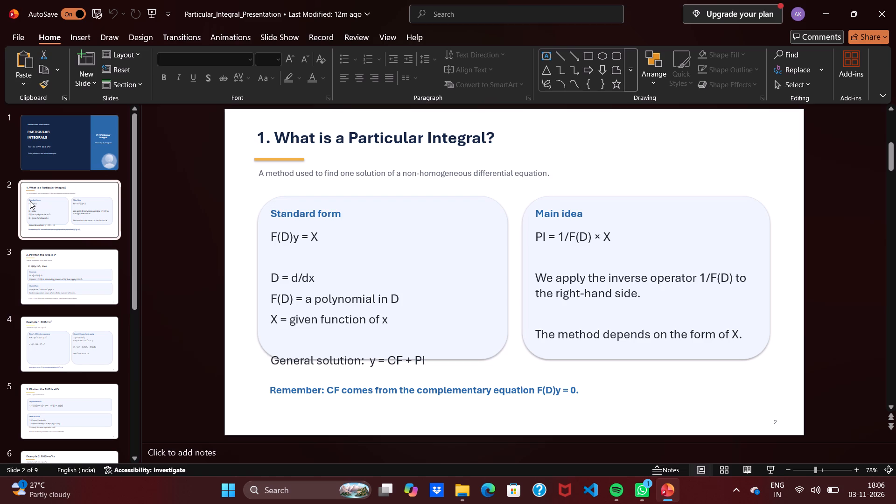
Review the rule slides, worked examples and "Quick revision" slide, and return to the "PARTICULAR INTEGRALS" title slide.
{"action": "left_click", "coordinate": [35, 260]}
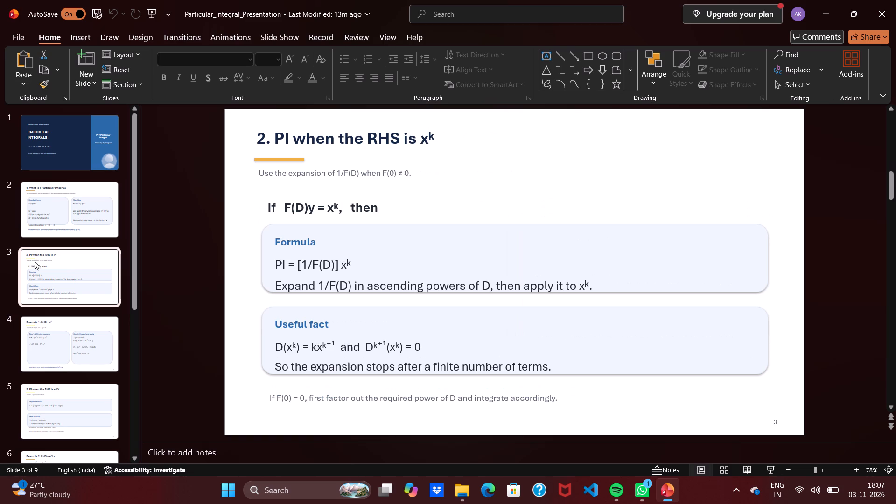
{"action": "left_click", "coordinate": [46, 348]}
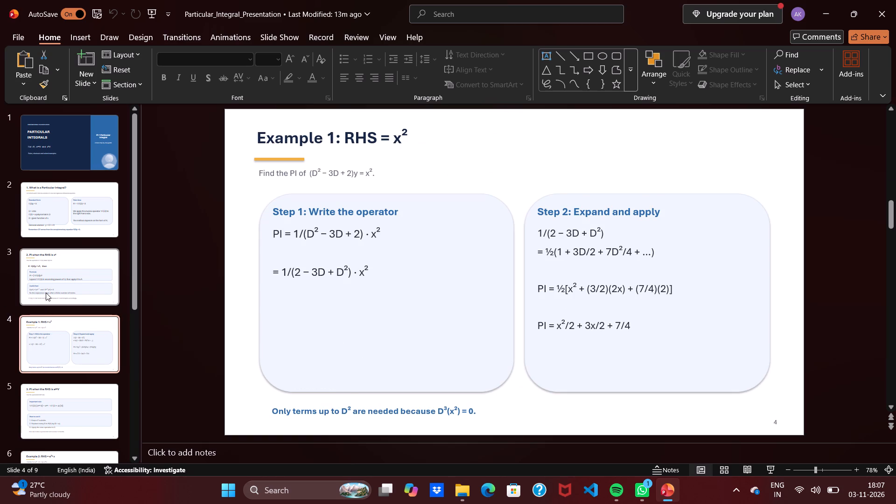
{"action": "left_click", "coordinate": [46, 293]}
{"action": "left_click", "coordinate": [49, 341]}
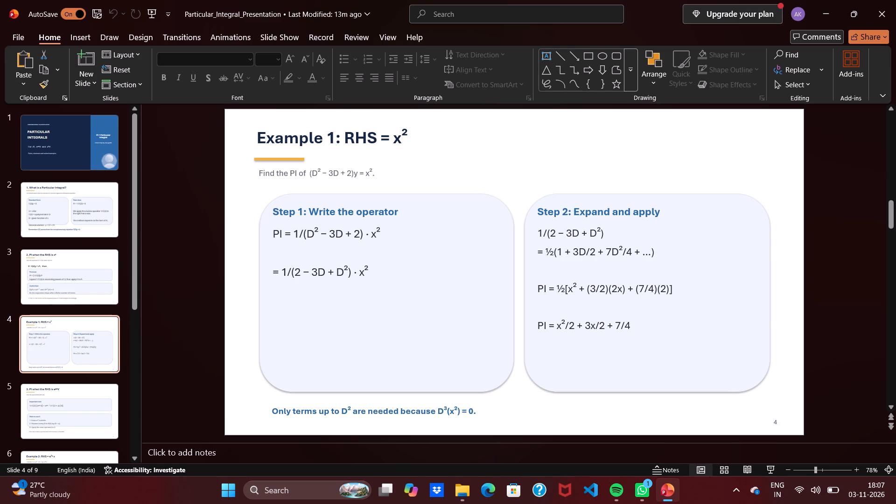
{"action": "left_click", "coordinate": [75, 221]}
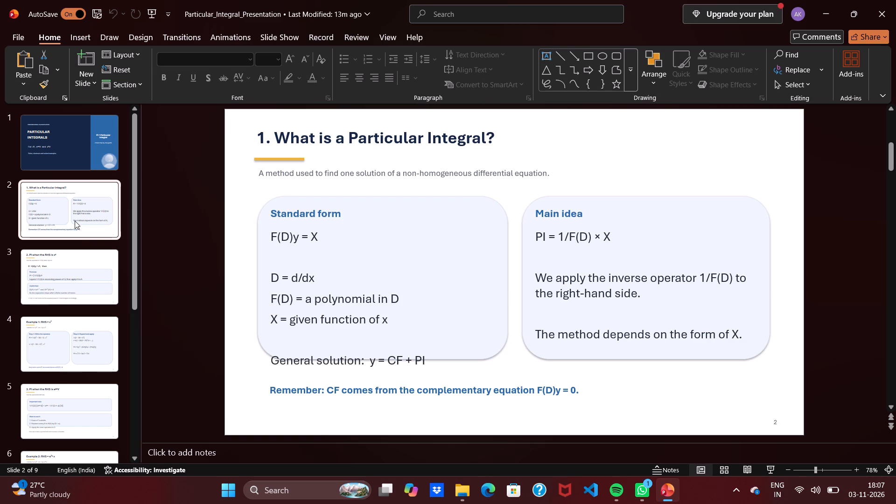
{"action": "left_click", "coordinate": [56, 273]}
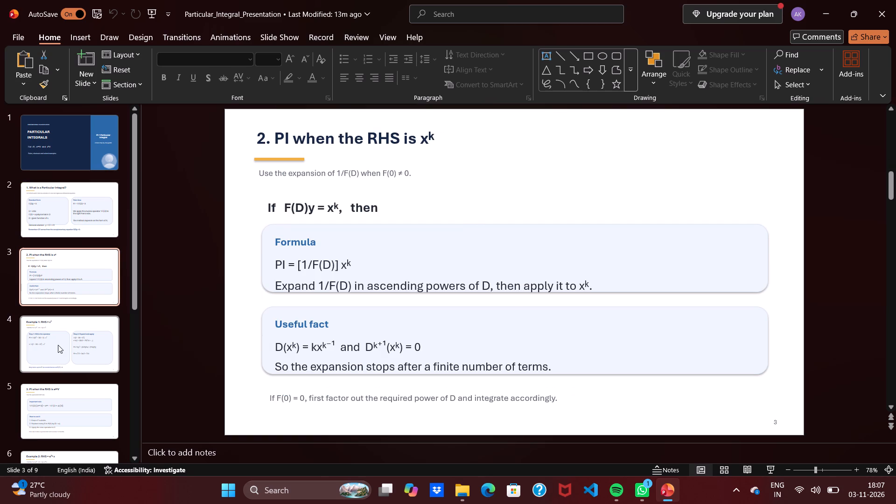
{"action": "left_click", "coordinate": [58, 347]}
{"action": "scroll", "coordinate": [58, 347], "scroll_direction": "down", "scroll_amount": 2}
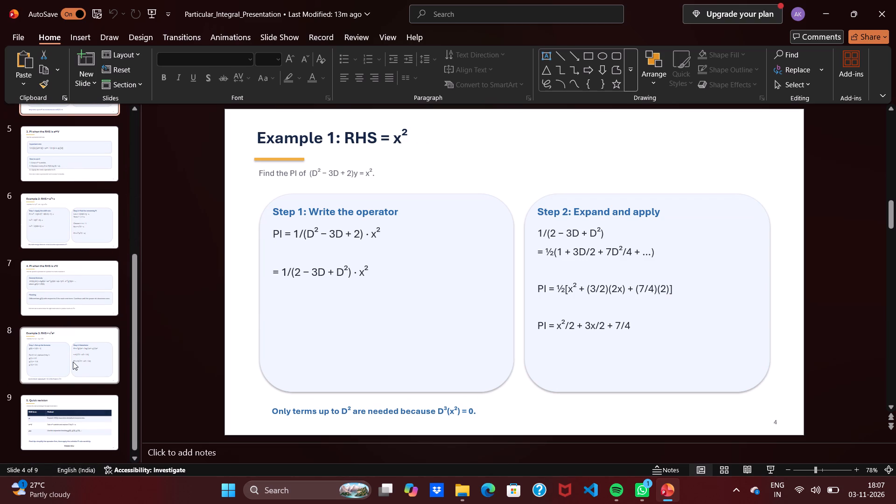
{"action": "scroll", "coordinate": [73, 362], "scroll_direction": "down", "scroll_amount": 1}
{"action": "left_click", "coordinate": [46, 428]}
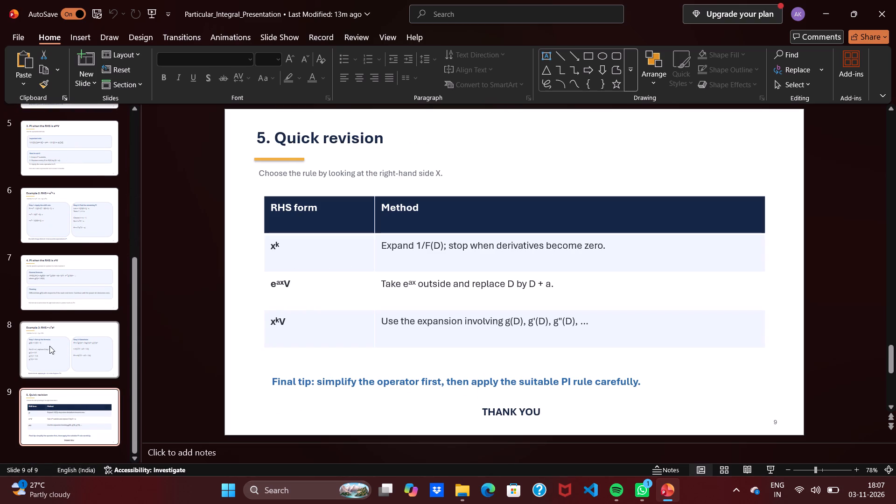
{"action": "left_click", "coordinate": [47, 364]}
{"action": "left_click", "coordinate": [66, 276]}
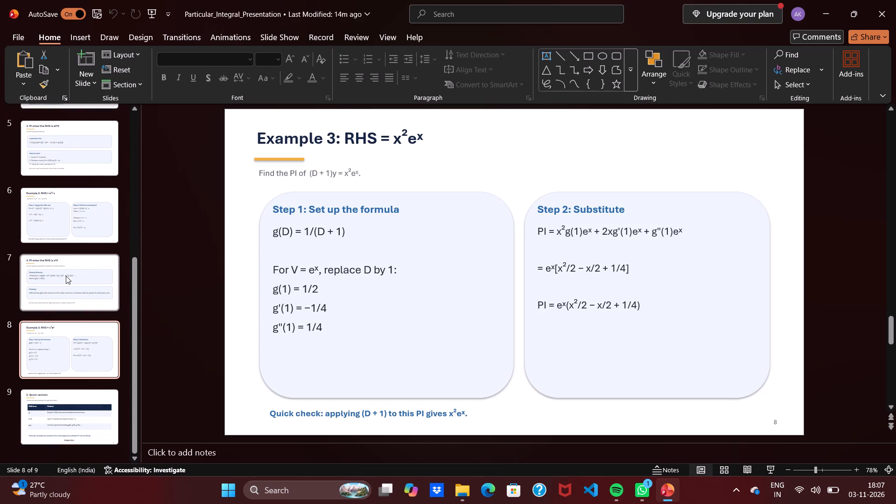
{"action": "left_click", "coordinate": [77, 199]}
{"action": "scroll", "coordinate": [77, 199], "scroll_direction": "up", "scroll_amount": 2}
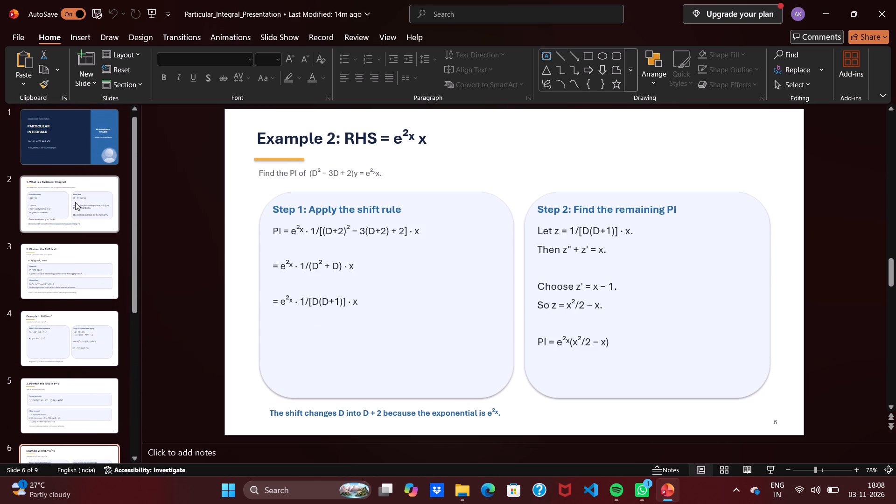
{"action": "left_click", "coordinate": [55, 317]}
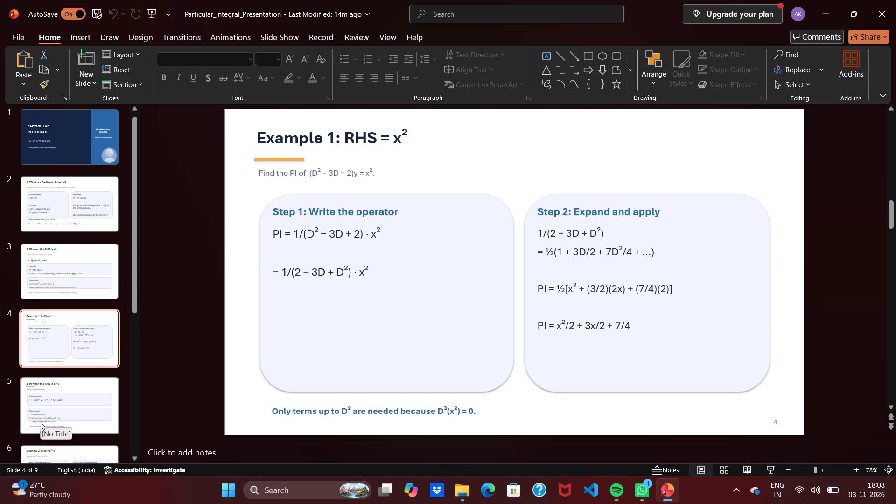
{"action": "left_click", "coordinate": [44, 411]}
{"action": "scroll", "coordinate": [44, 411], "scroll_direction": "down", "scroll_amount": 1}
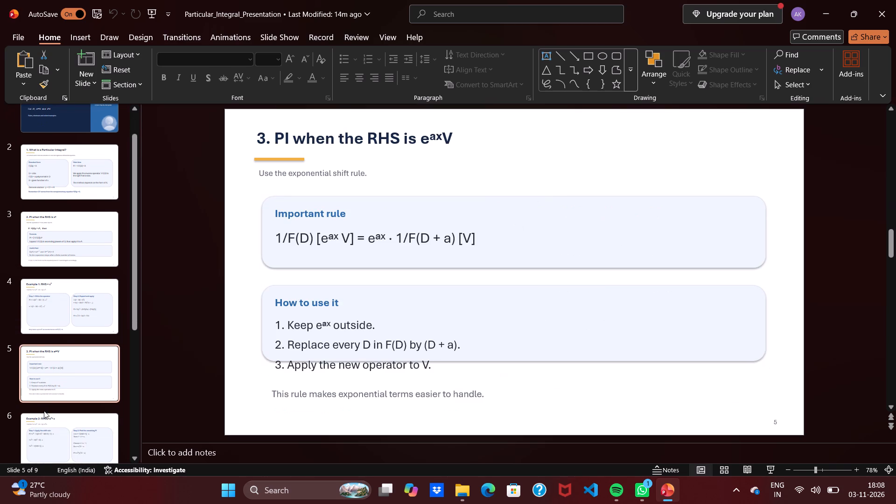
{"action": "scroll", "coordinate": [44, 411], "scroll_direction": "down", "scroll_amount": 1}
{"action": "left_click", "coordinate": [38, 427]}
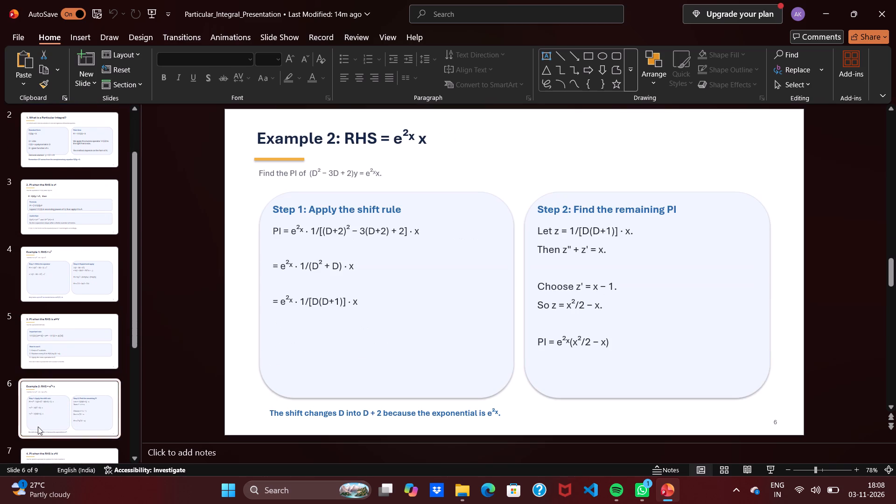
{"action": "scroll", "coordinate": [101, 120], "scroll_direction": "up", "scroll_amount": 3}
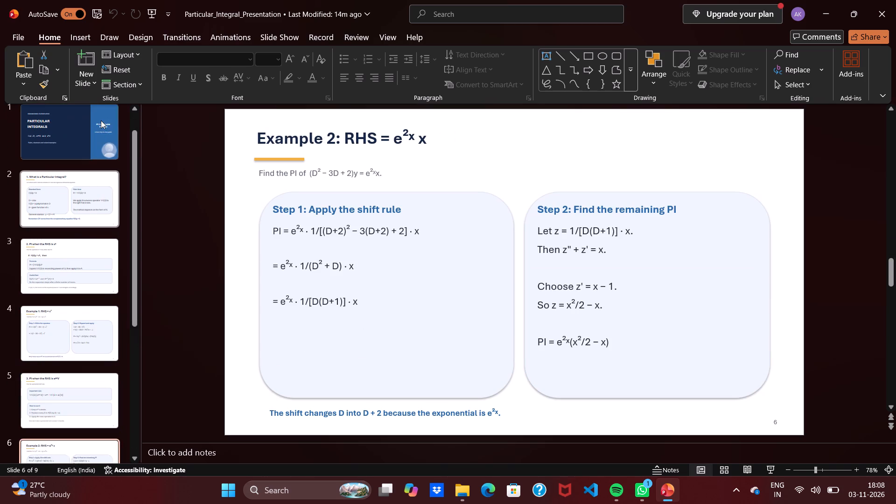
{"action": "scroll", "coordinate": [101, 120], "scroll_direction": "up", "scroll_amount": 2}
{"action": "left_click", "coordinate": [63, 142]}
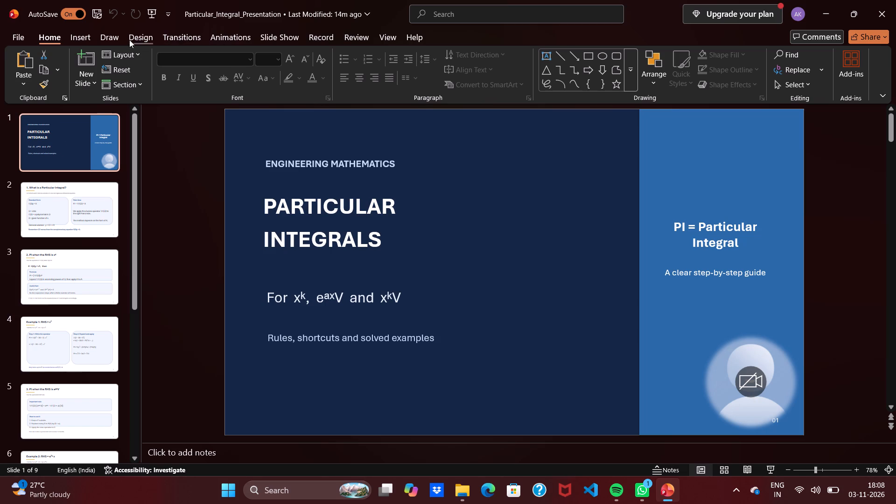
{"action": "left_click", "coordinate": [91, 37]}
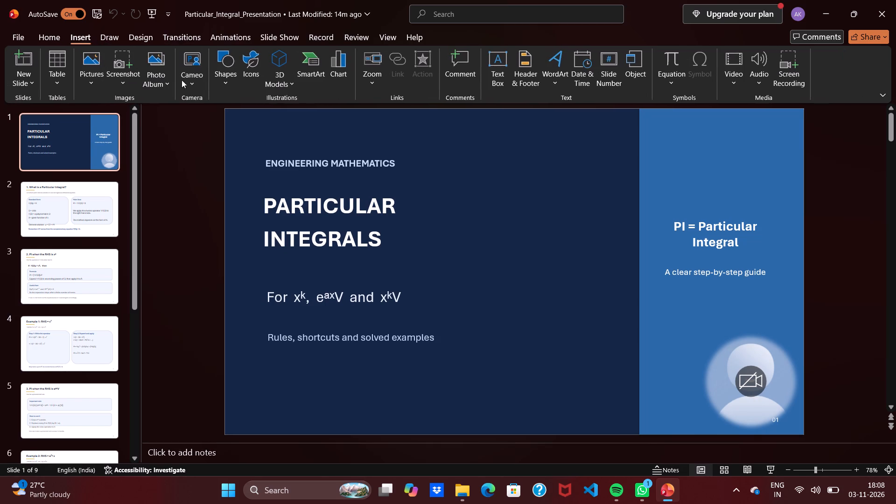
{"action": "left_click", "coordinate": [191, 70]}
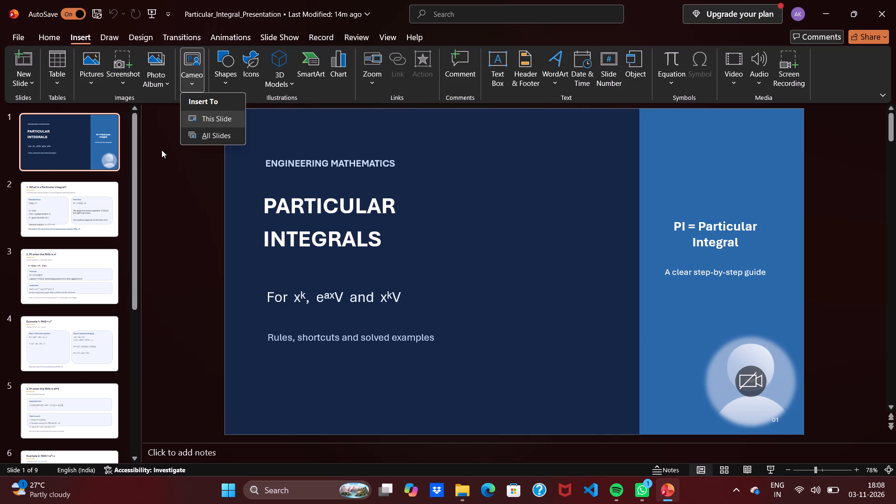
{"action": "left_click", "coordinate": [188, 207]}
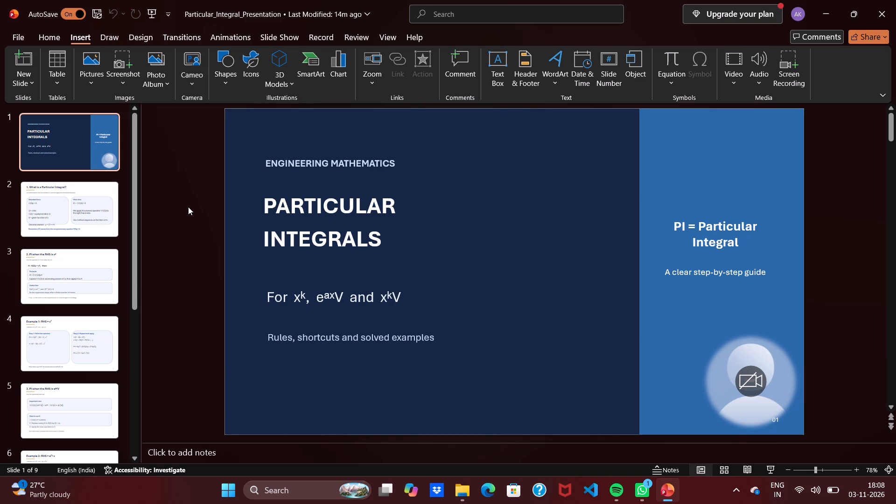
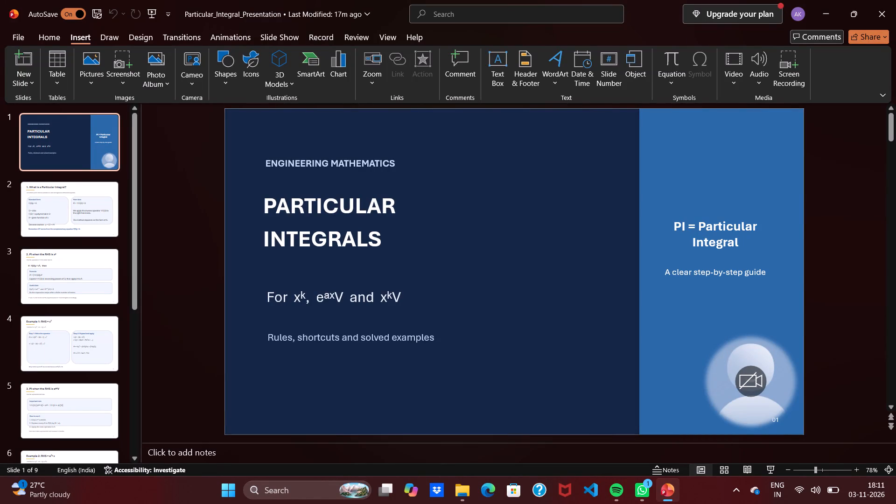
Look through the deck's rule slides and worked examples once more, and return to the "PARTICULAR INTEGRALS" title slide.
{"action": "scroll", "coordinate": [723, 365], "scroll_direction": "down", "scroll_amount": 1}
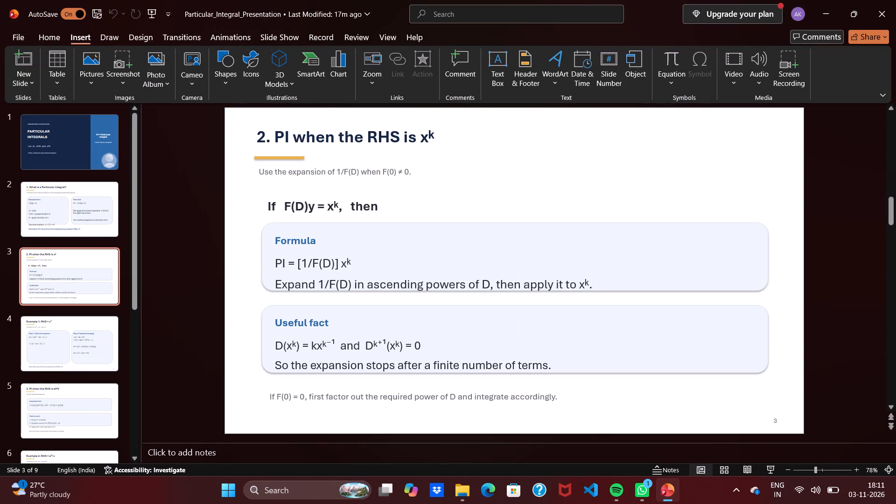
{"action": "scroll", "coordinate": [723, 365], "scroll_direction": "down", "scroll_amount": 1}
{"action": "scroll", "coordinate": [723, 365], "scroll_direction": "up", "scroll_amount": 4}
{"action": "scroll", "coordinate": [723, 365], "scroll_direction": "down", "scroll_amount": 9}
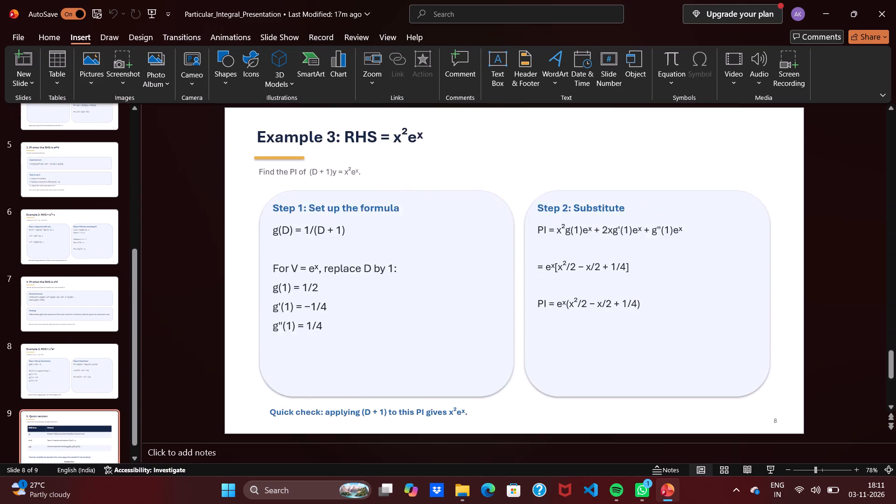
{"action": "scroll", "coordinate": [723, 365], "scroll_direction": "down", "scroll_amount": 6}
{"action": "scroll", "coordinate": [723, 365], "scroll_direction": "up", "scroll_amount": 19}
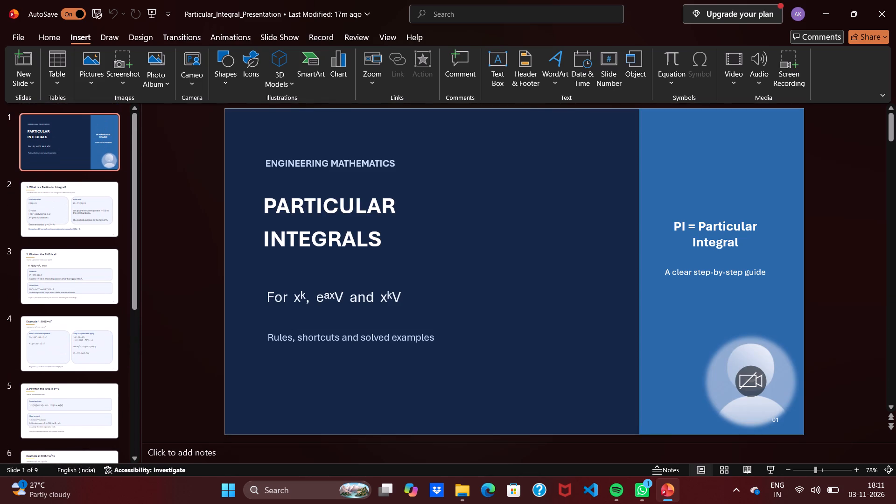
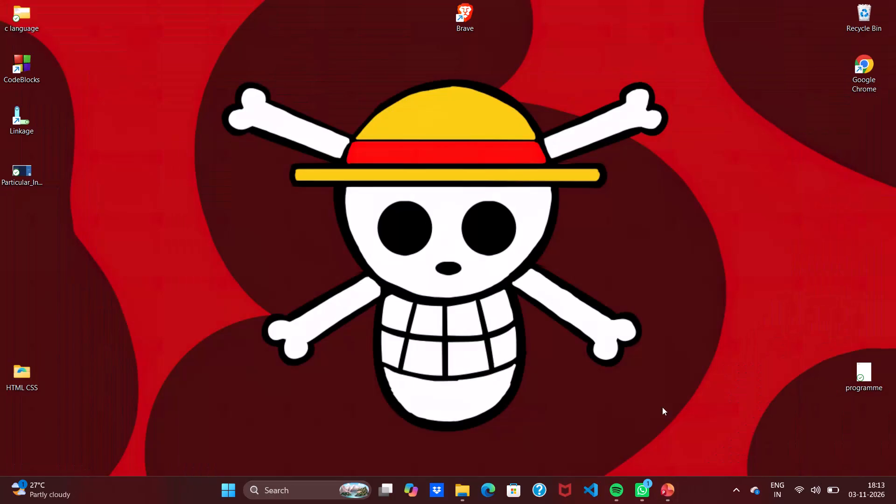
Play the exported "vidio try" recording from the Downloads folder to review it, and close the player.
{"action": "left_click", "coordinate": [468, 492]}
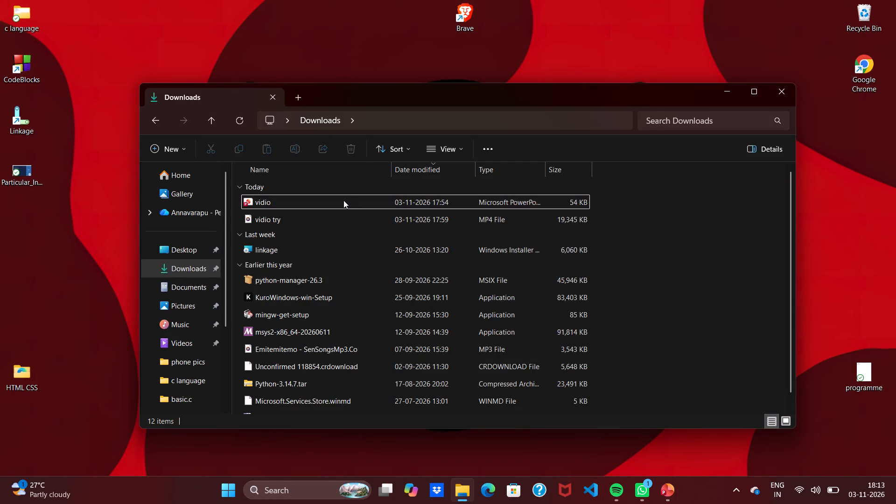
{"action": "double_click", "coordinate": [329, 214]}
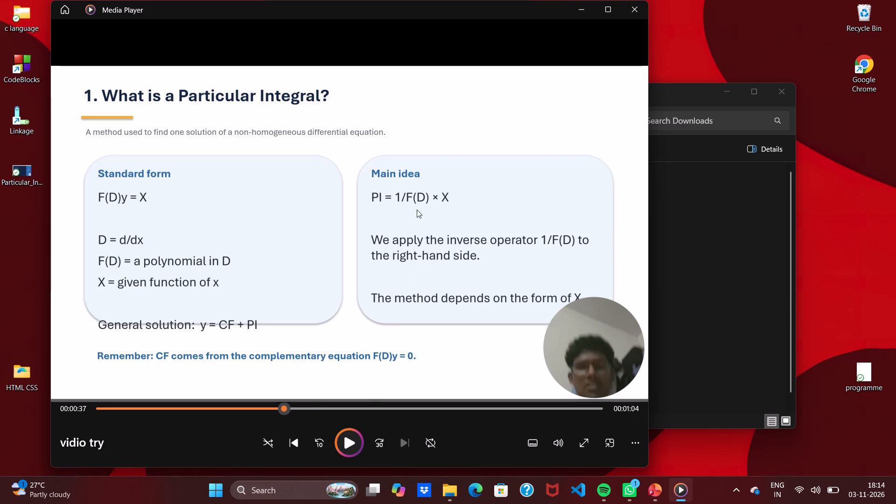
{"action": "left_click", "coordinate": [636, 3]}
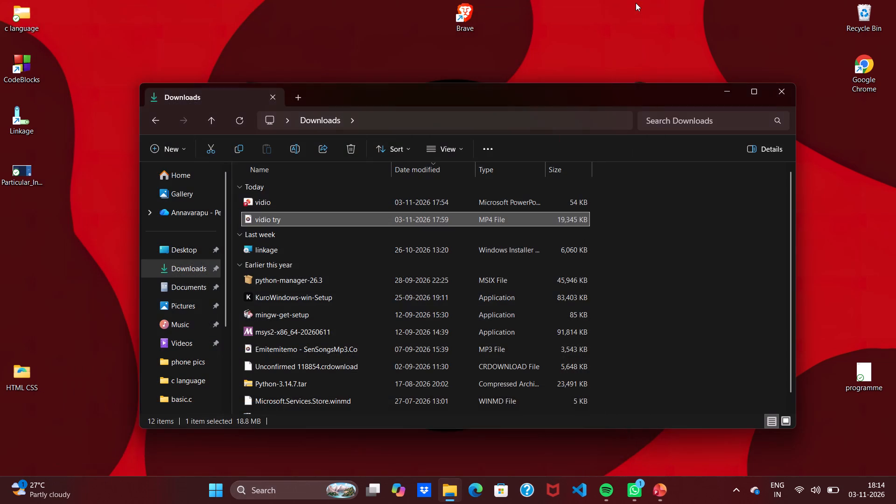